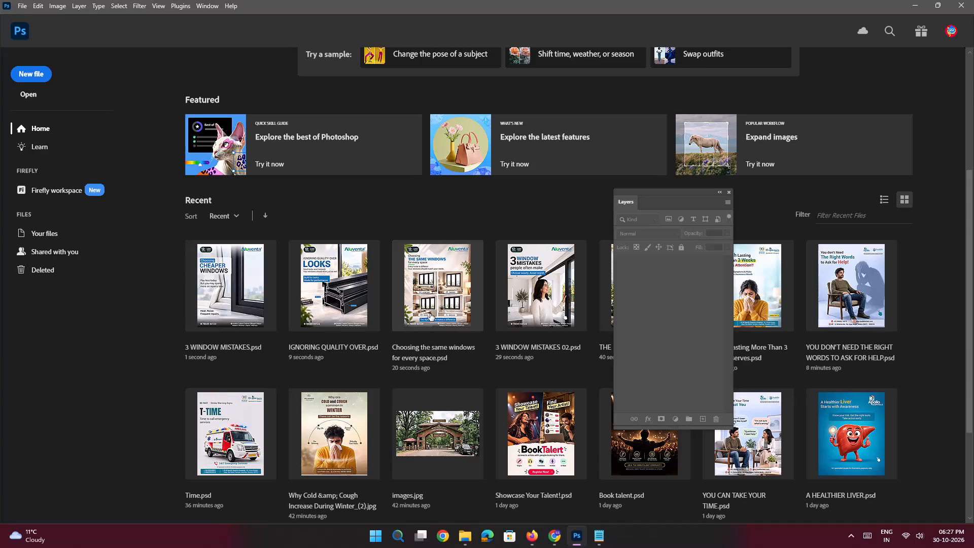
Open the recent document A Cough Lasting More Than 3 Weeks Deserves.psd and deselect the subheading text layer.
{"action": "left_click", "coordinate": [767, 295]}
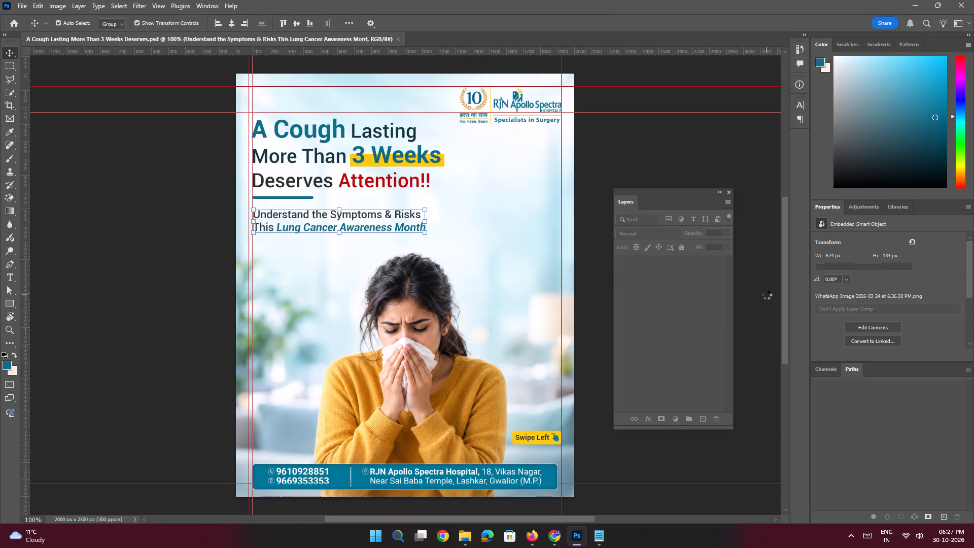
{"action": "left_click", "coordinate": [174, 202]}
{"action": "key", "text": "space"}
{"action": "key", "text": "space"}
{"action": "key", "text": "space"}
{"action": "key", "text": "space"}
{"action": "key", "text": "space"}
{"action": "key", "text": "space"}
{"action": "key", "text": "space"}
{"action": "key", "text": "space"}
{"action": "key", "text": "space"}
{"action": "key", "text": "space"}
{"action": "key", "text": "space"}
{"action": "key", "text": "space"}
{"action": "key", "text": "space"}
{"action": "key", "text": "space"}
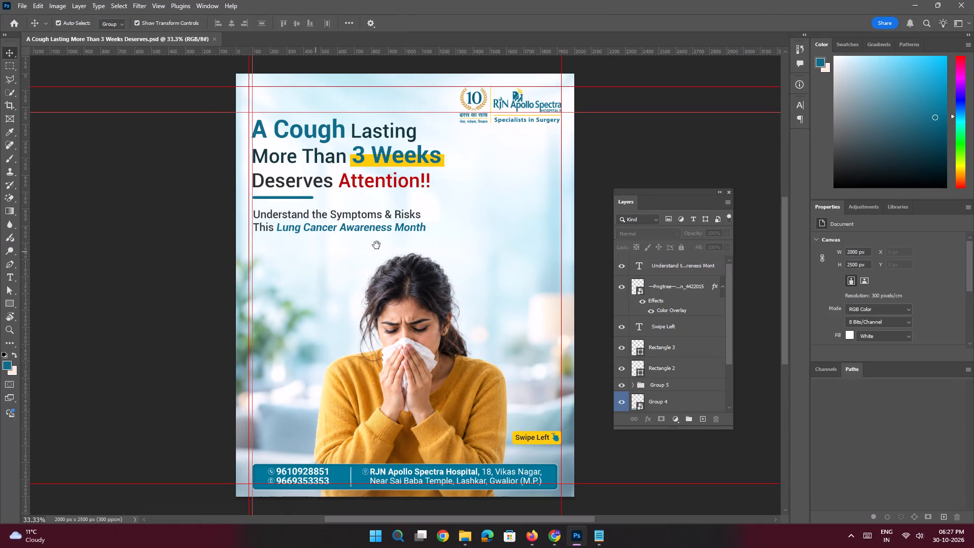
{"action": "left_click_drag", "start_coordinate": [405, 216], "coordinate": [363, 211]}
{"action": "left_click_drag", "start_coordinate": [424, 212], "coordinate": [410, 211], "text": "ctrl"}
{"action": "left_click_drag", "start_coordinate": [460, 200], "coordinate": [449, 200]}
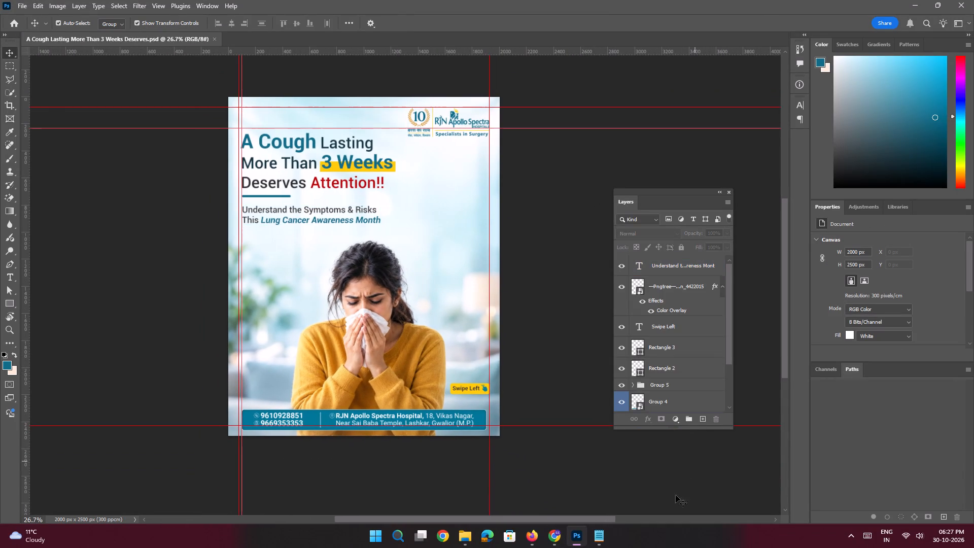
Switch to Notepad to view the slide copy for the lung cancer awareness posts.
{"action": "left_click", "coordinate": [600, 547]}
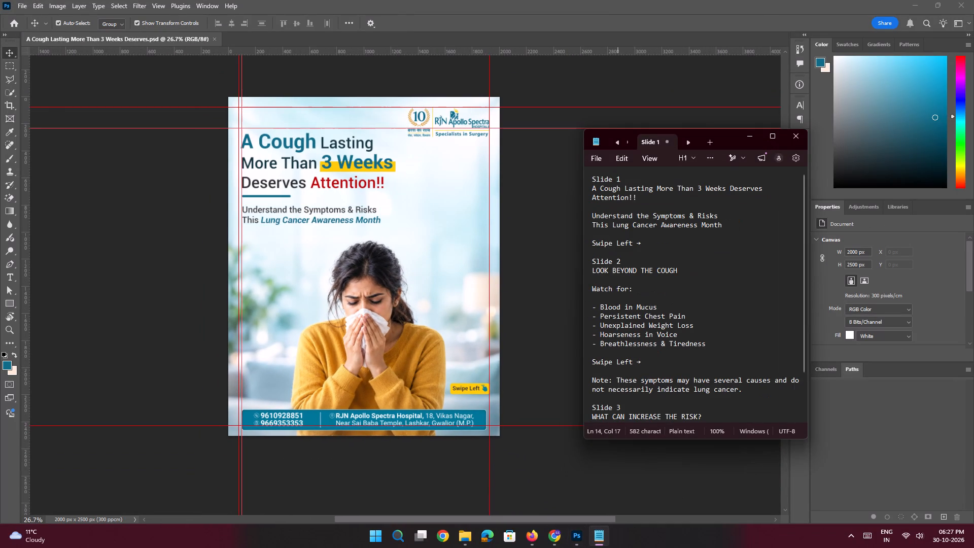
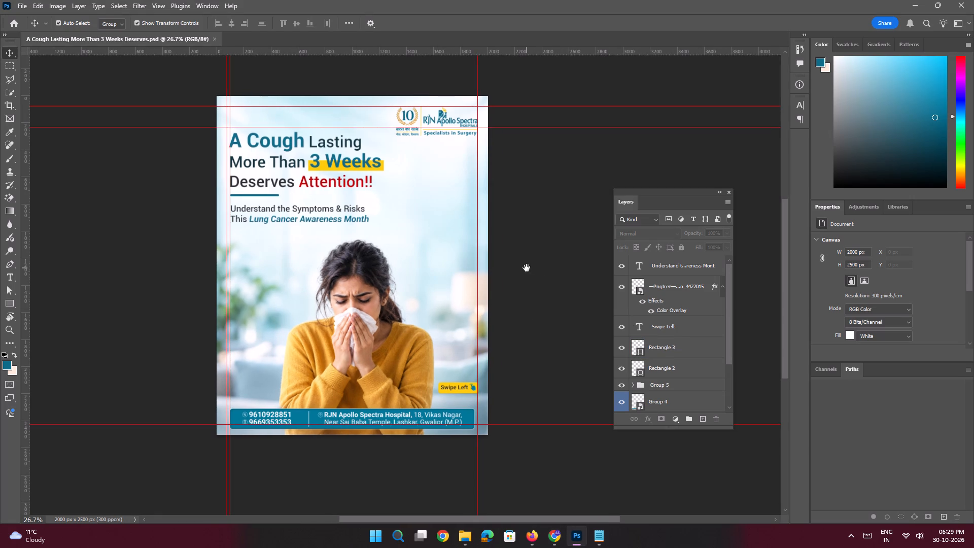
{"action": "key", "text": "ctrl+n"}
{"action": "double_click", "coordinate": [254, 187]}
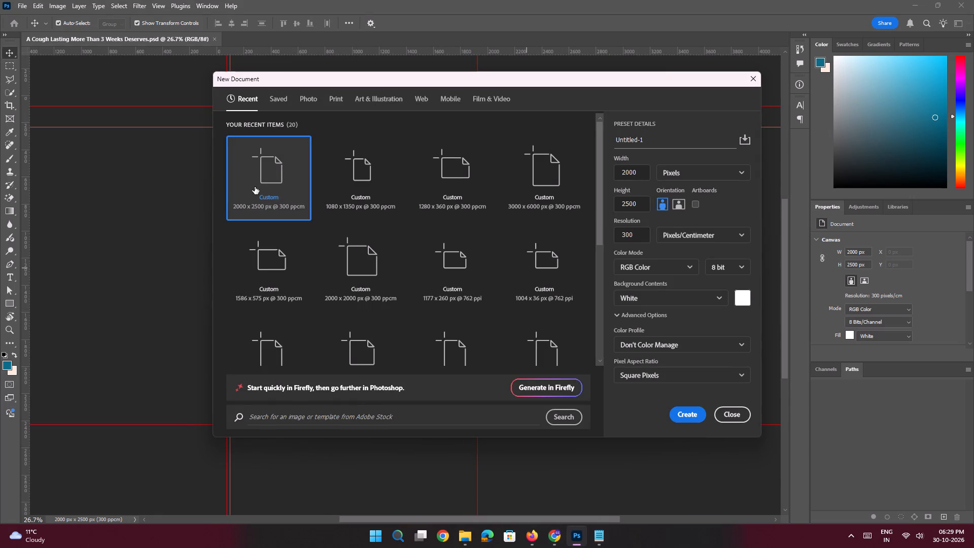
{"action": "key", "text": "space"}
{"action": "left_click_drag", "start_coordinate": [386, 273], "coordinate": [369, 268], "text": "ctrl"}
Add a margin guide layout to the blank document.
{"action": "left_click", "coordinate": [157, 6]}
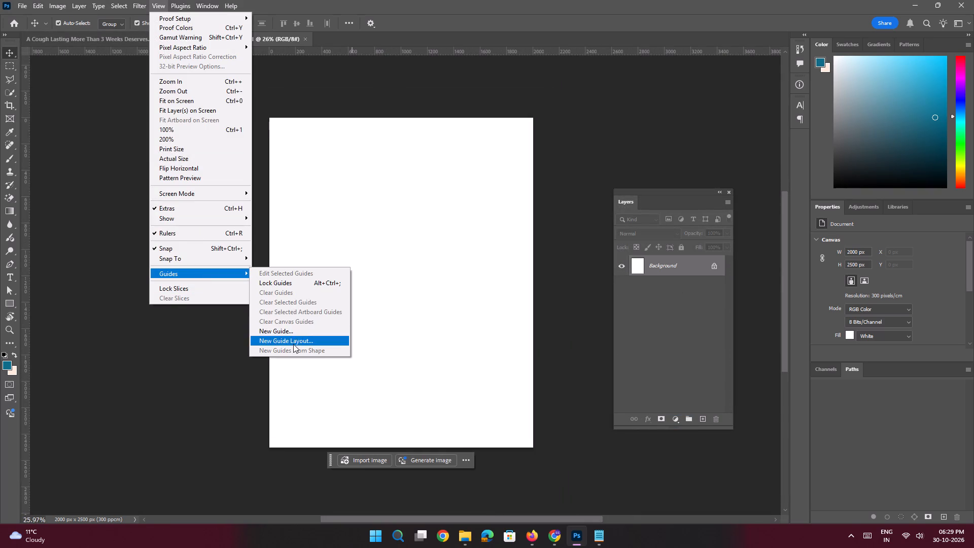
{"action": "left_click", "coordinate": [293, 344]}
{"action": "left_click", "coordinate": [545, 114]}
Copy the Group 2 logo layer from the cough PSD into Untitled-1 and align it with the top and right margin guides.
{"action": "key", "text": "space"}
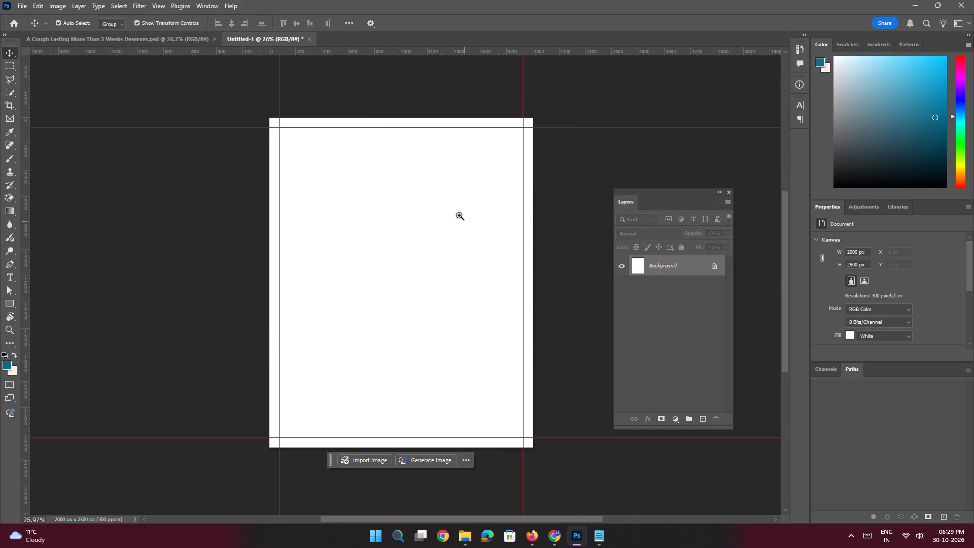
{"action": "left_click_drag", "start_coordinate": [459, 214], "coordinate": [475, 233], "text": "ctrl"}
{"action": "left_click_drag", "start_coordinate": [475, 232], "coordinate": [441, 220]}
{"action": "left_click", "coordinate": [196, 44]}
{"action": "key", "text": "space"}
{"action": "left_click_drag", "start_coordinate": [402, 101], "coordinate": [424, 130], "text": "ctrl"}
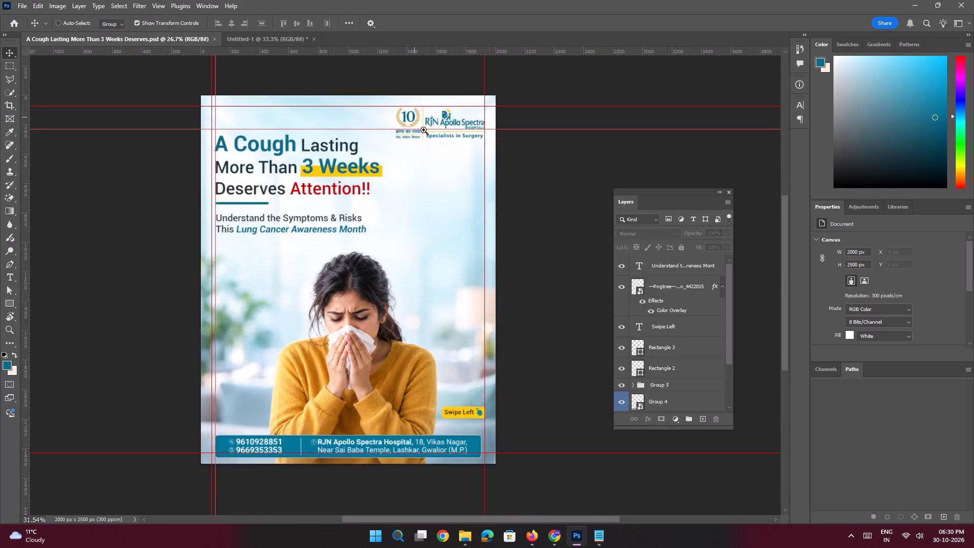
{"action": "left_click_drag", "start_coordinate": [424, 130], "coordinate": [425, 131], "text": "ctrl"}
{"action": "left_click", "coordinate": [464, 121]}
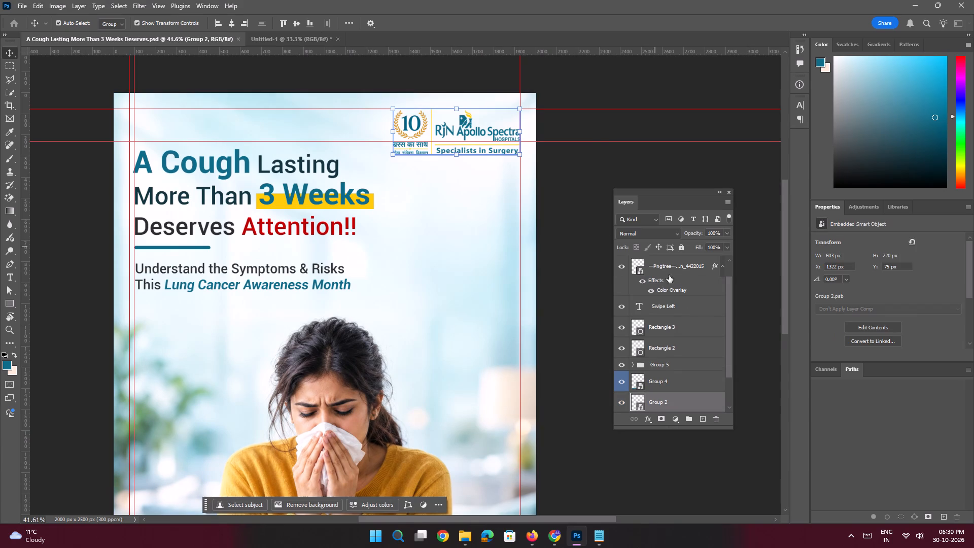
{"action": "left_click_drag", "start_coordinate": [660, 402], "coordinate": [405, 125]}
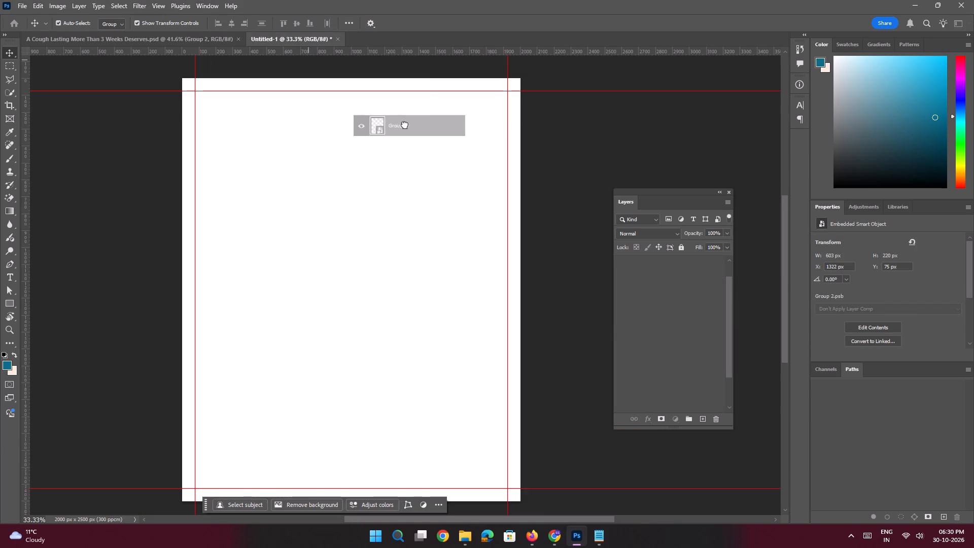
{"action": "left_click_drag", "start_coordinate": [405, 125], "coordinate": [436, 116]}
{"action": "key", "text": "space"}
{"action": "left_click_drag", "start_coordinate": [462, 108], "coordinate": [491, 158], "text": "ctrl"}
{"action": "left_click_drag", "start_coordinate": [481, 114], "coordinate": [409, 158]}
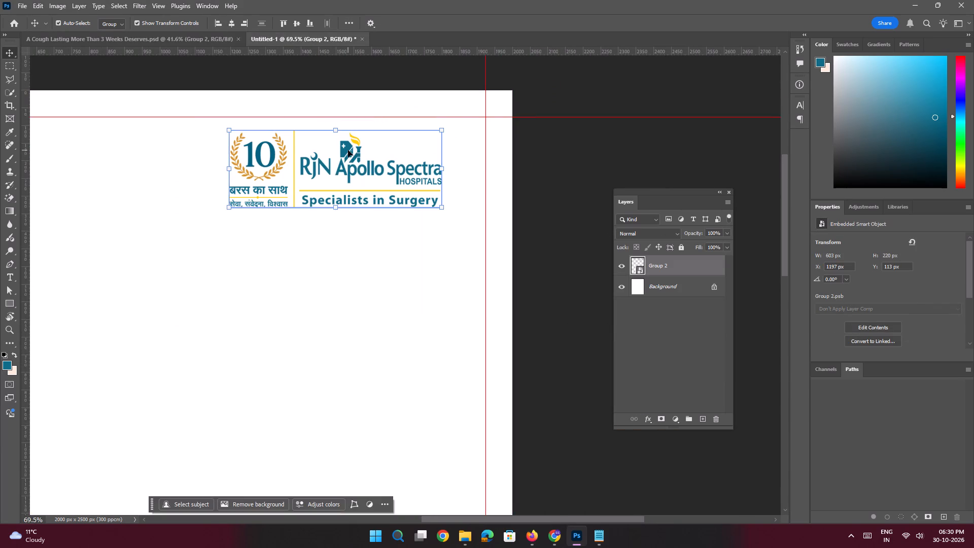
{"action": "left_click_drag", "start_coordinate": [348, 150], "coordinate": [392, 135]}
{"action": "key", "text": "space"}
{"action": "left_click_drag", "start_coordinate": [396, 172], "coordinate": [343, 157], "text": "ctrl"}
{"action": "left_click_drag", "start_coordinate": [333, 195], "coordinate": [336, 182]}
Copy the Group 4 contact strip layer from the cough PSD to the bottom of Untitled-1.
{"action": "left_click", "coordinate": [186, 39]}
{"action": "key", "text": "space"}
{"action": "key", "text": "space"}
{"action": "key", "text": "space"}
{"action": "key", "text": "space"}
{"action": "key", "text": "space"}
{"action": "key", "text": "space"}
{"action": "key", "text": "space"}
{"action": "key", "text": "space"}
{"action": "key", "text": "space"}
{"action": "key", "text": "space"}
{"action": "key", "text": "space"}
{"action": "key", "text": "space"}
{"action": "key", "text": "space"}
{"action": "key", "text": "space"}
{"action": "key", "text": "space"}
{"action": "key", "text": "space"}
{"action": "key", "text": "space"}
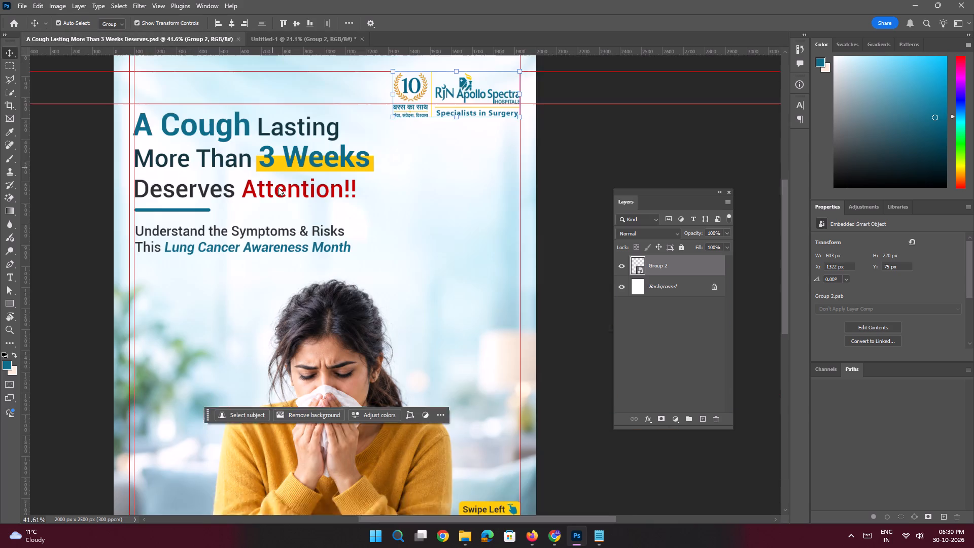
{"action": "left_click_drag", "start_coordinate": [283, 229], "coordinate": [303, 79]}
{"action": "left_click", "coordinate": [304, 410]}
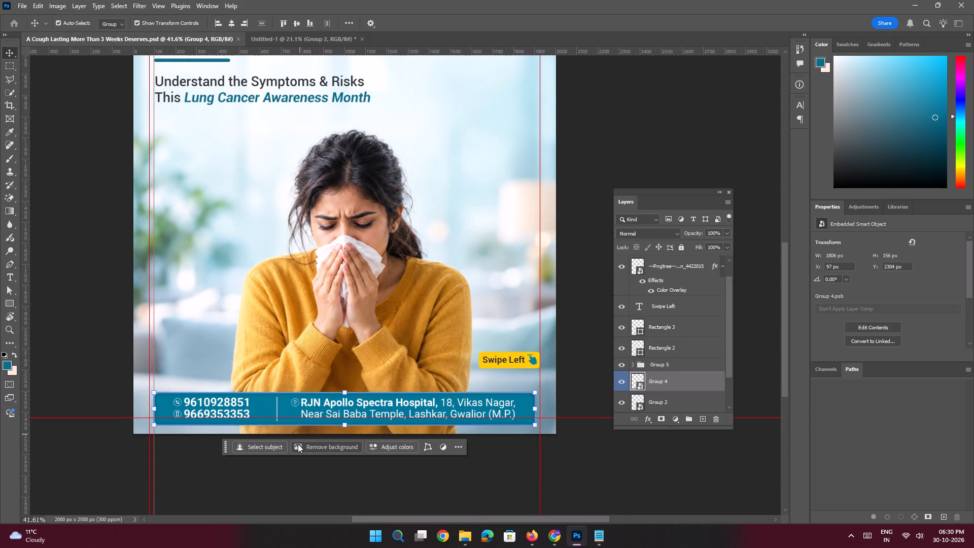
{"action": "left_click_drag", "start_coordinate": [660, 386], "coordinate": [610, 234]}
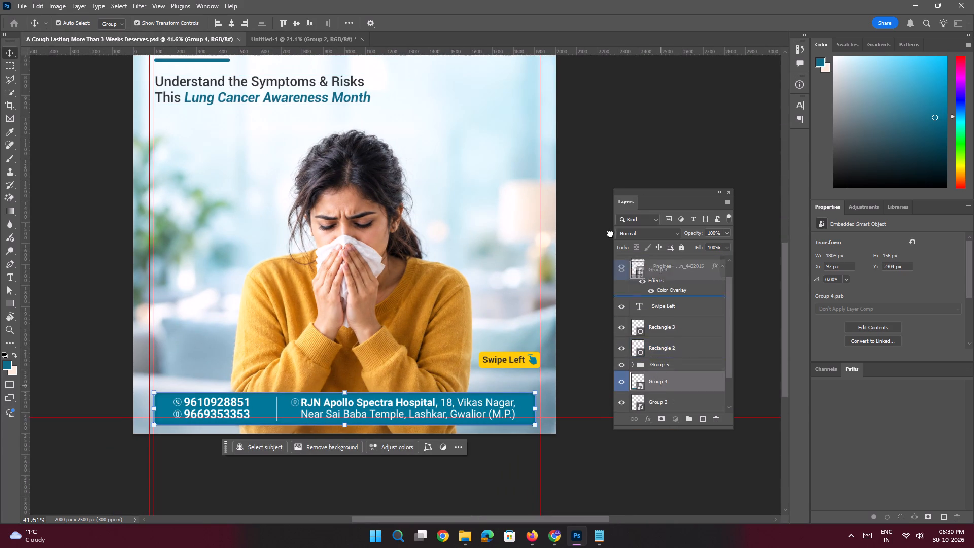
{"action": "left_click_drag", "start_coordinate": [610, 234], "coordinate": [342, 404]}
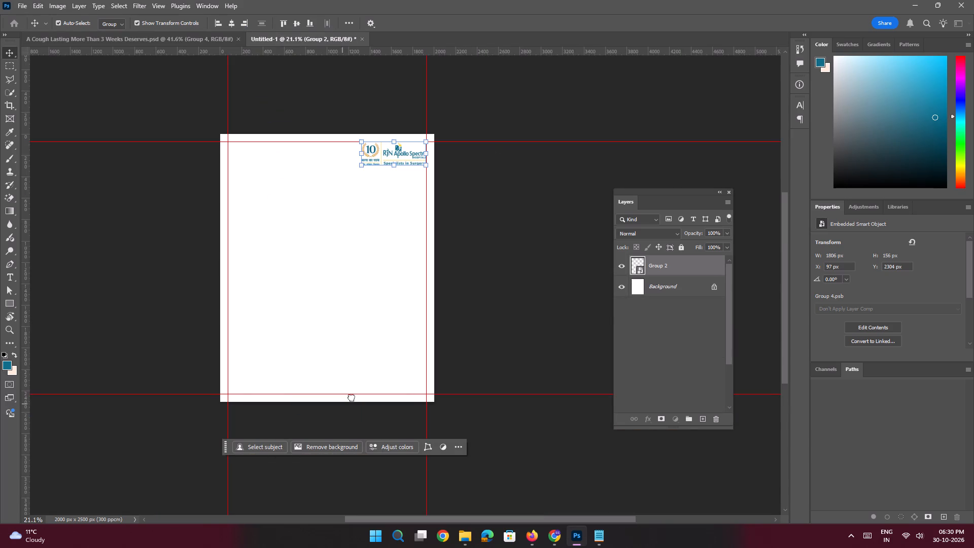
Center the contact strip horizontally on the canvas and move it up to Y 2300 px.
{"action": "double_click", "coordinate": [232, 24]}
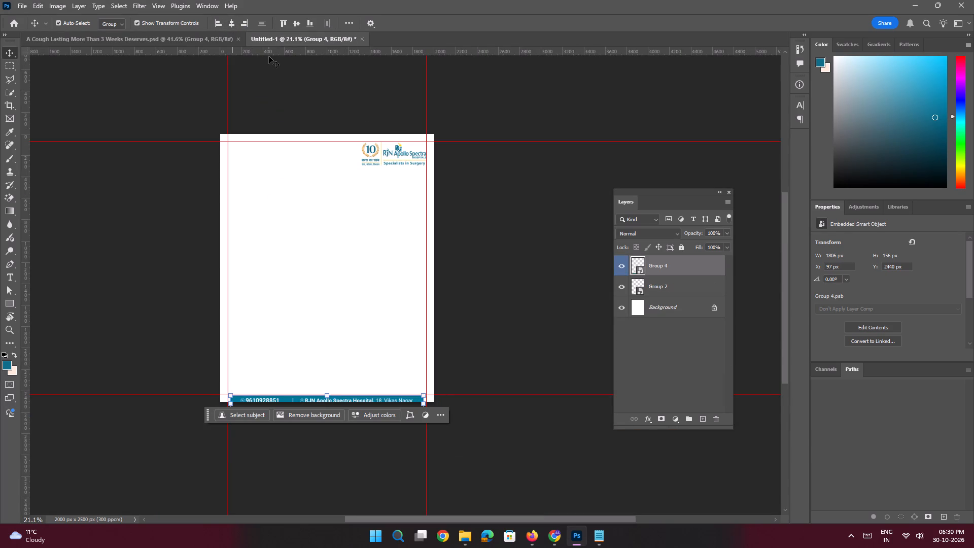
{"action": "key", "text": "shift+Up"}
{"action": "key", "text": "shift+Up"}
{"action": "key", "text": "shift+Up"}
{"action": "key", "text": "shift+Up"}
{"action": "key", "text": "shift+Up"}
{"action": "key", "text": "shift+Up"}
{"action": "key", "text": "shift+Up"}
{"action": "key", "text": "shift+Up"}
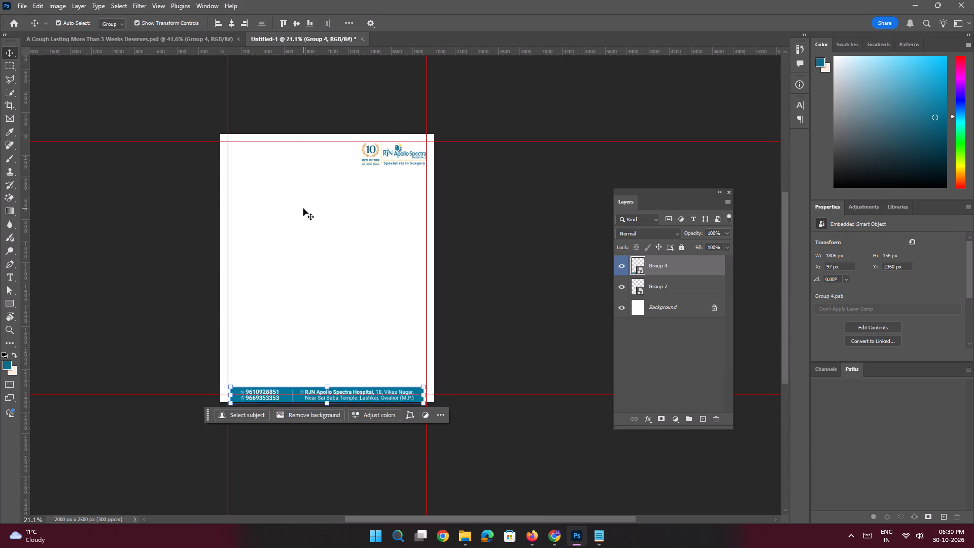
{"action": "key", "text": "shift+Up"}
{"action": "key", "text": "shift+Up"}
{"action": "key", "text": "shift+Up"}
{"action": "key", "text": "shift+Up"}
{"action": "key", "text": "shift+Up"}
{"action": "key", "text": "shift+Up"}
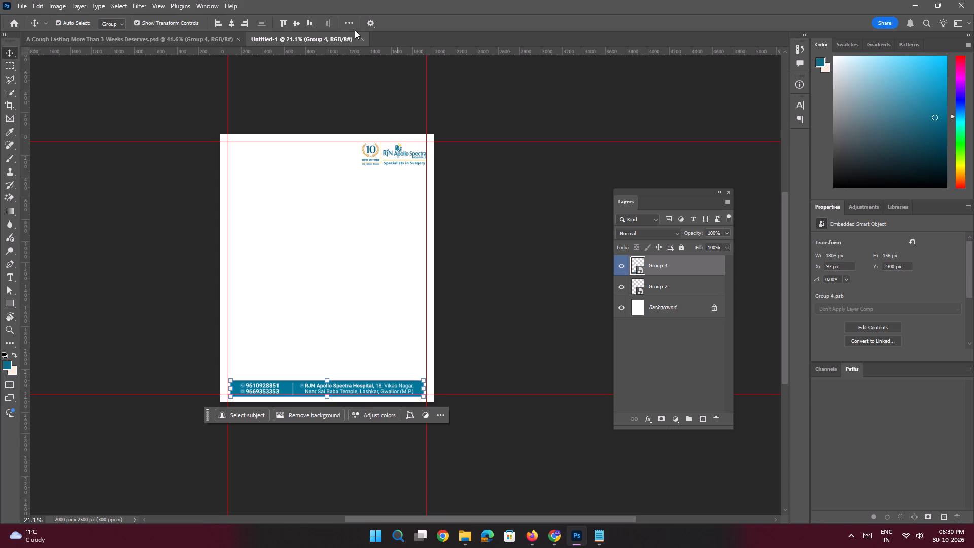
{"action": "double_click", "coordinate": [233, 24]}
{"action": "left_click", "coordinate": [604, 539]}
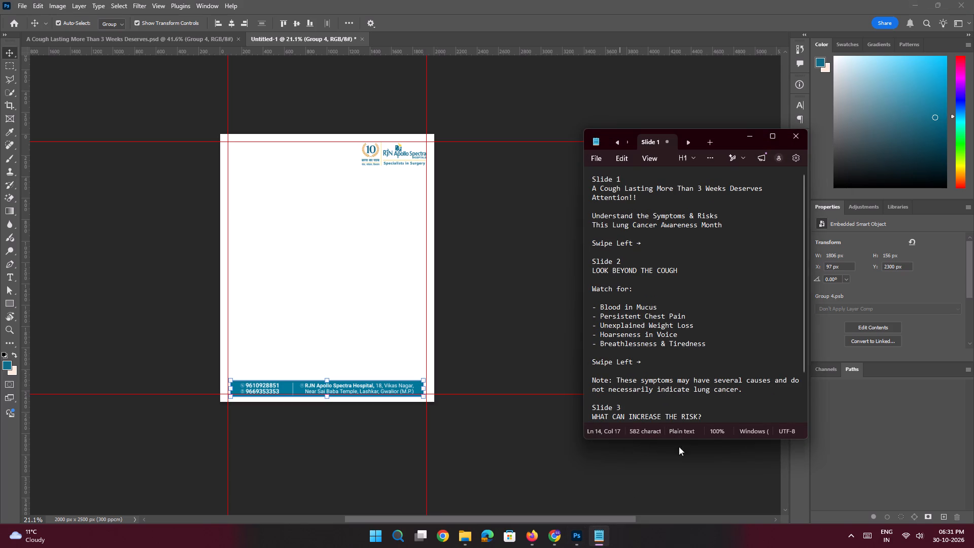
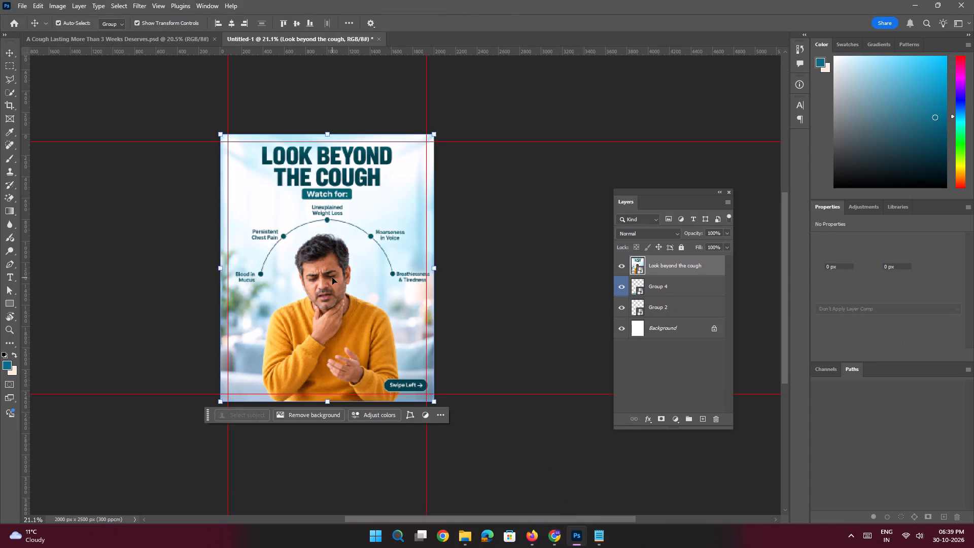
Rasterize the placed "Look beyond the cough" smart object into a pixel layer.
{"action": "key", "text": "space"}
{"action": "left_click_drag", "start_coordinate": [335, 173], "coordinate": [362, 255], "text": "ctrl"}
{"action": "left_click_drag", "start_coordinate": [361, 186], "coordinate": [362, 246]}
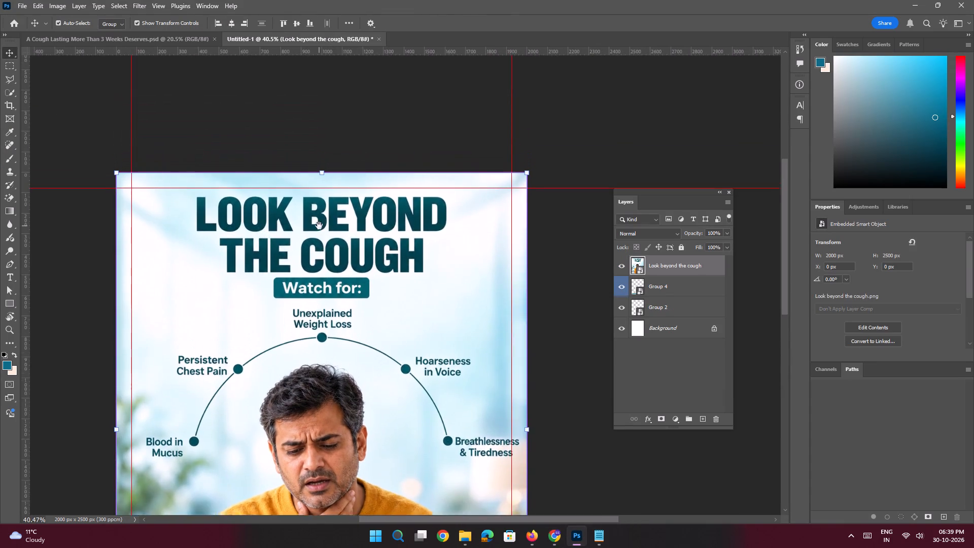
{"action": "left_click_drag", "start_coordinate": [319, 226], "coordinate": [327, 248], "text": "ctrl"}
{"action": "left_click", "coordinate": [326, 269]}
{"action": "key", "text": "e"}
{"action": "left_click", "coordinate": [338, 272]}
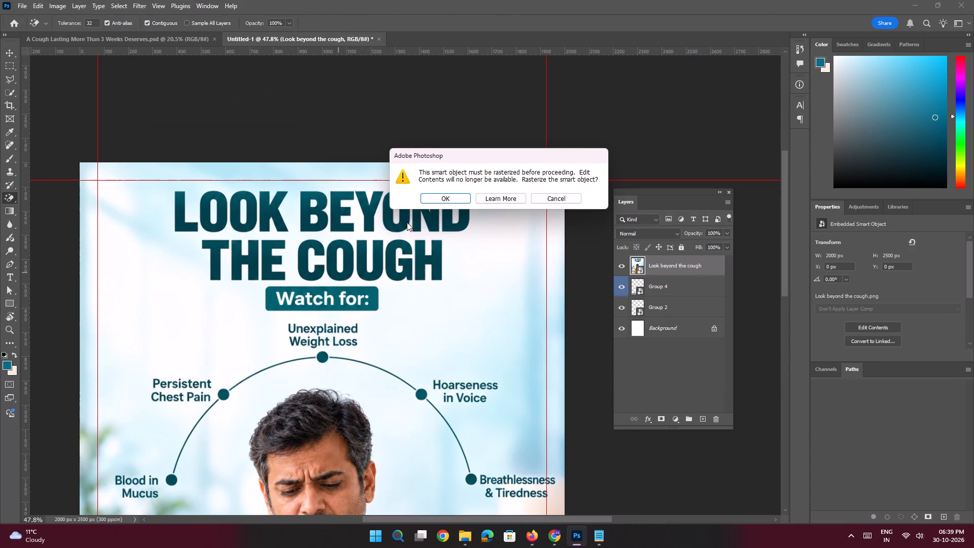
{"action": "left_click", "coordinate": [425, 199]}
Outline the "LOOK BEYOND THE COUGH" heading and "Watch for:" label with the Polygonal Lasso and run Generative Fill with the prompt "Remove this".
{"action": "left_click", "coordinate": [12, 75]}
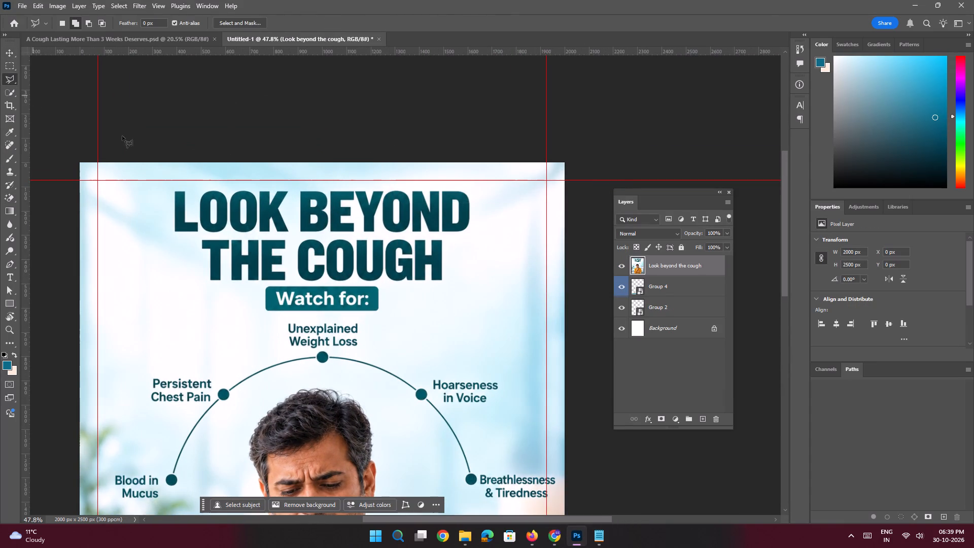
{"action": "left_click", "coordinate": [170, 185]}
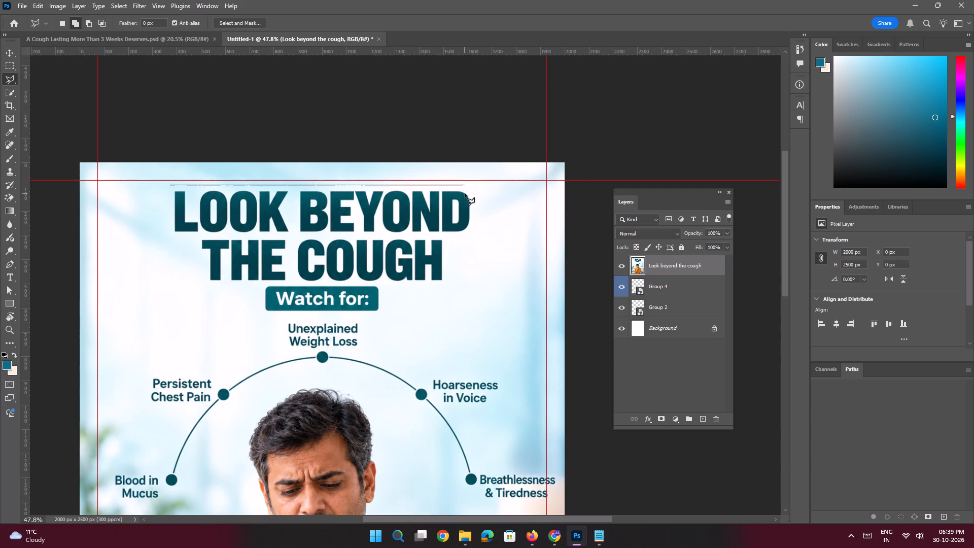
{"action": "left_click", "coordinate": [474, 193], "text": "shift"}
{"action": "left_click", "coordinate": [468, 237], "text": "shift"}
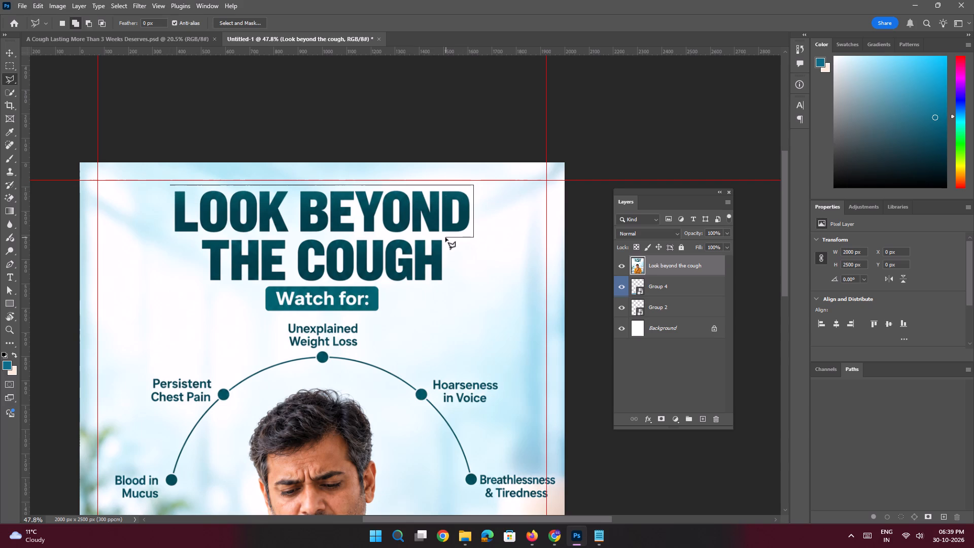
{"action": "left_click", "coordinate": [445, 237], "text": "shift"}
{"action": "left_click", "coordinate": [445, 283], "text": "shift"}
{"action": "left_click", "coordinate": [395, 300]}
{"action": "left_click", "coordinate": [382, 315]}
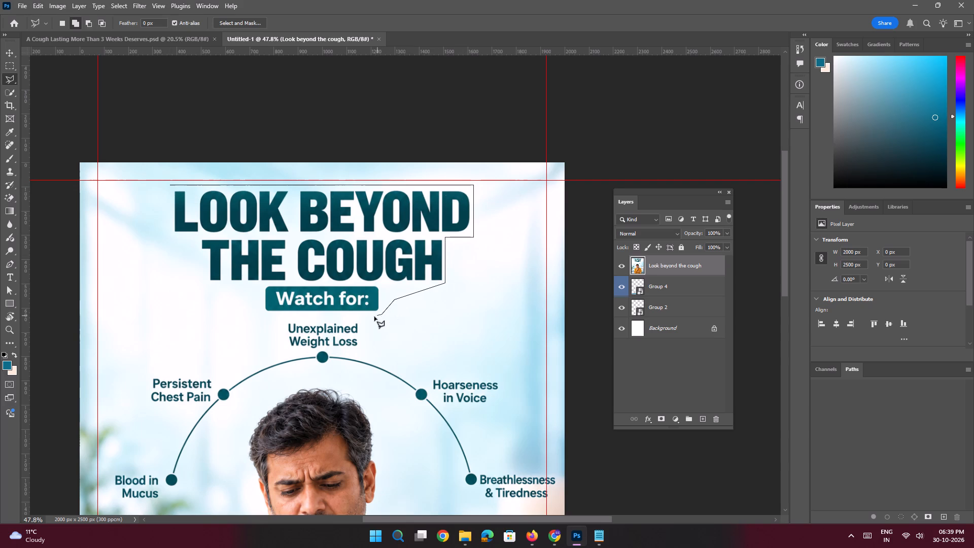
{"action": "left_click", "coordinate": [369, 316]}
{"action": "left_click", "coordinate": [266, 314], "text": "shift"}
{"action": "left_click", "coordinate": [248, 296]}
{"action": "left_click", "coordinate": [203, 286]}
{"action": "left_click", "coordinate": [160, 239]}
{"action": "left_click", "coordinate": [167, 204]}
{"action": "double_click", "coordinate": [170, 182]}
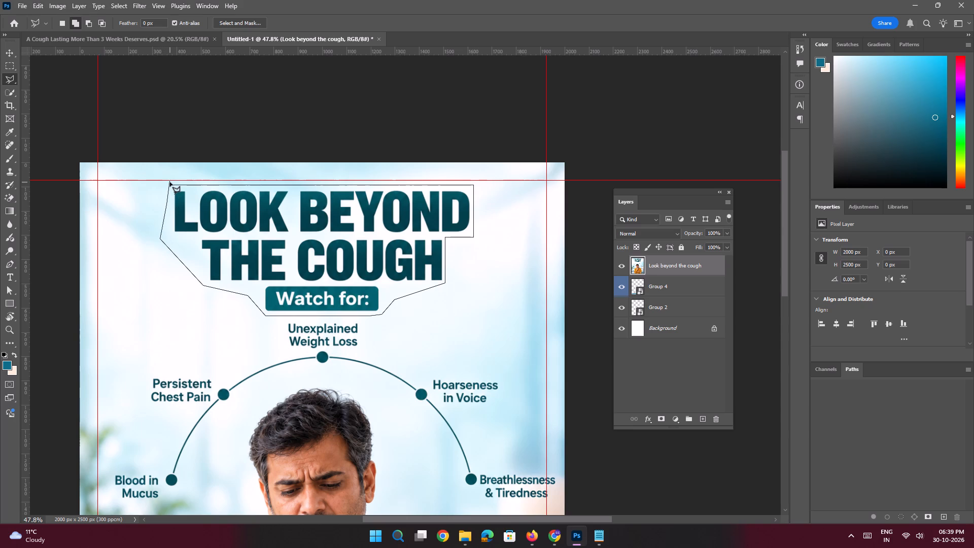
{"action": "left_click", "coordinate": [249, 332]}
{"action": "type", "text": "Rw"}
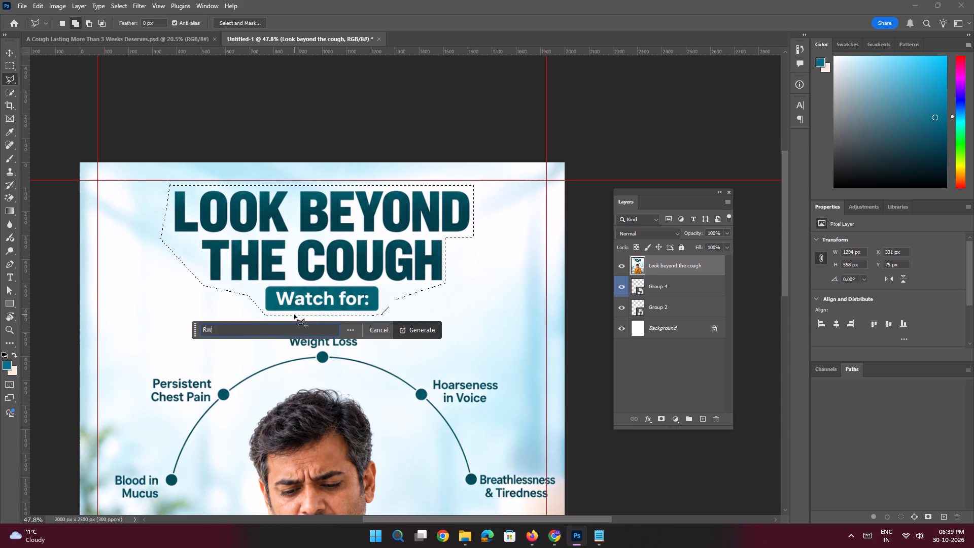
{"action": "key", "text": "BackSpace"}
{"action": "key", "text": "BackSpace"}
{"action": "key", "text": "BackSpace"}
{"action": "type", "text": "Remove this"}
{"action": "key", "text": "space"}
{"action": "key", "text": "Return"}
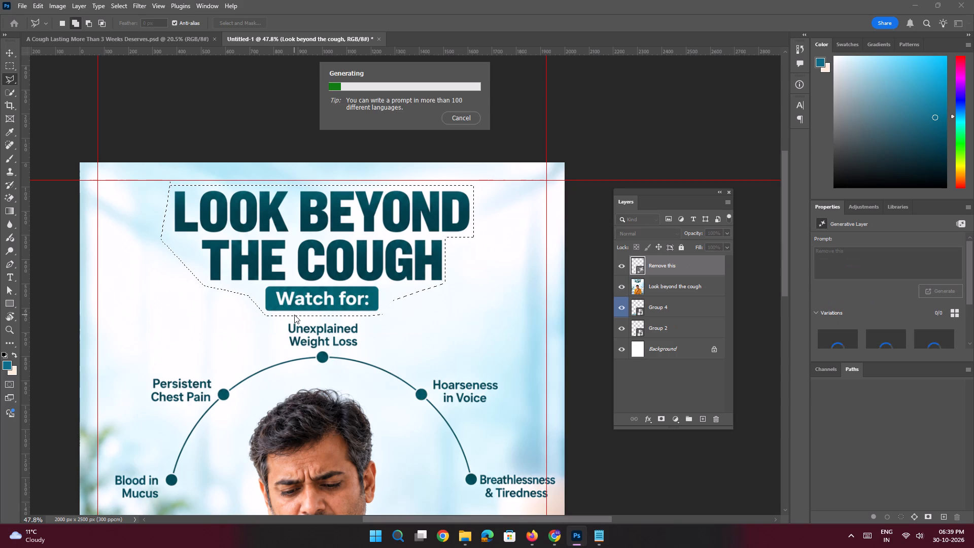
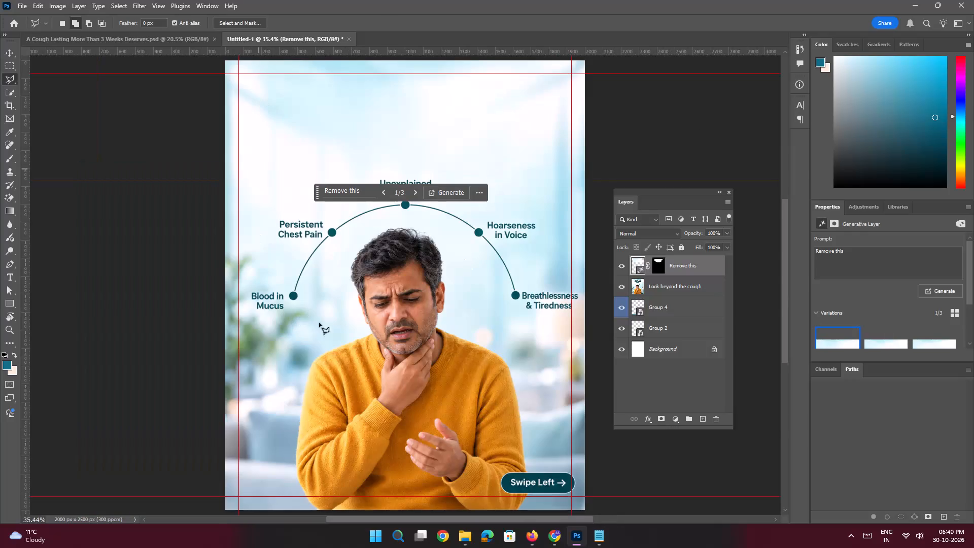
Combine the "Remove this" and "Look beyond the cough" layers into one smart object and stack it directly above the Background.
{"action": "left_click", "coordinate": [682, 291], "text": "shift"}
{"action": "right_click", "coordinate": [679, 270]}
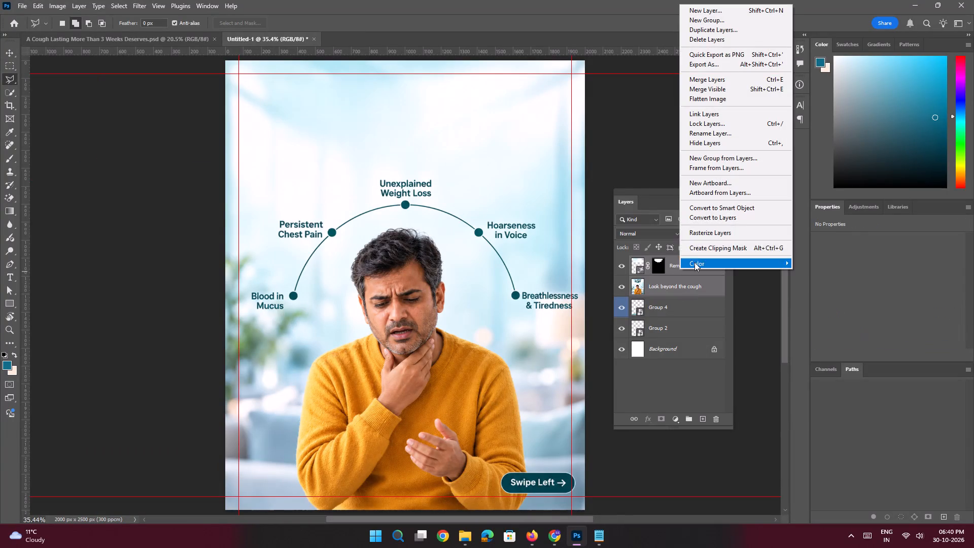
{"action": "left_click", "coordinate": [706, 211]}
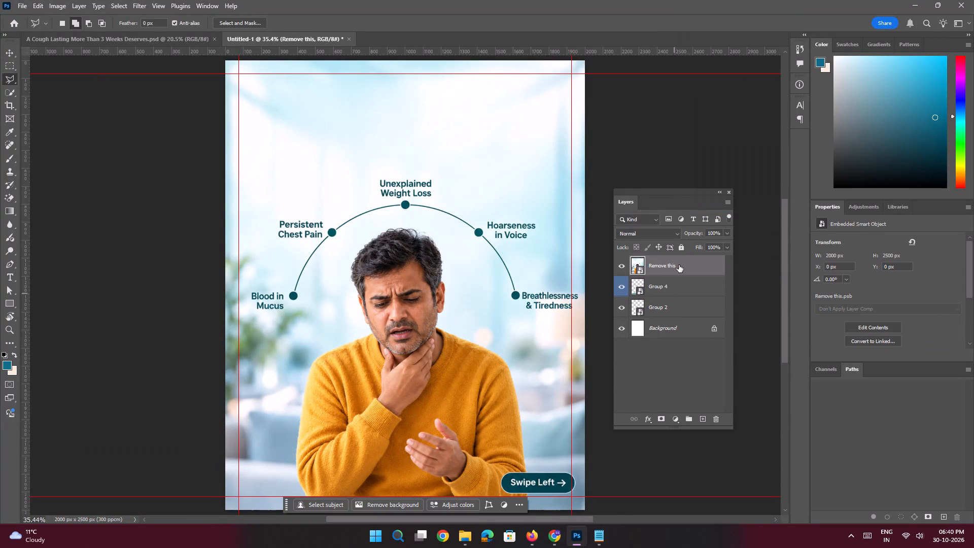
{"action": "left_click_drag", "start_coordinate": [679, 265], "coordinate": [681, 319]}
Hide the Group 4 contact footer layer so the "Swipe Left" badge underneath is exposed.
{"action": "key", "text": "space"}
{"action": "left_click_drag", "start_coordinate": [545, 295], "coordinate": [526, 288], "text": "ctrl"}
{"action": "left_click_drag", "start_coordinate": [508, 315], "coordinate": [509, 311]}
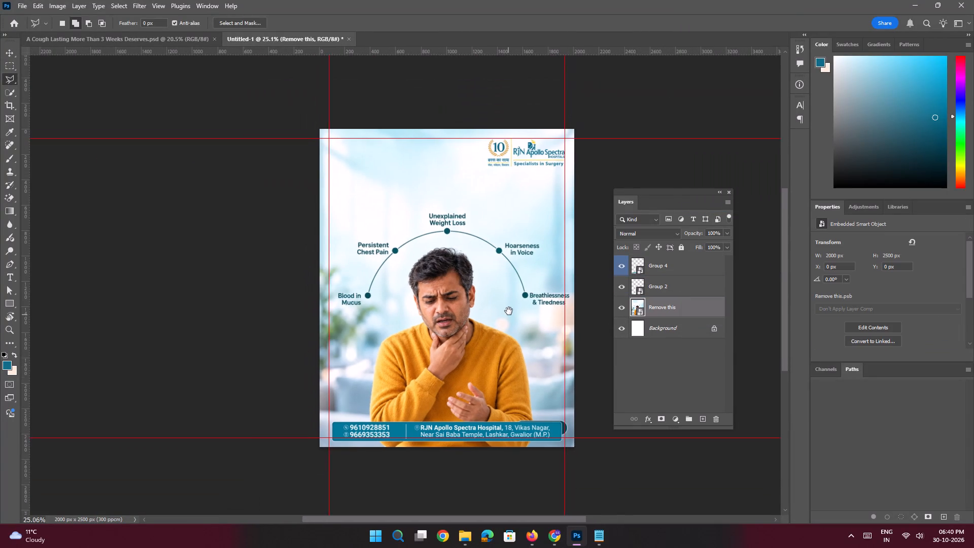
{"action": "left_click_drag", "start_coordinate": [509, 311], "coordinate": [510, 305]}
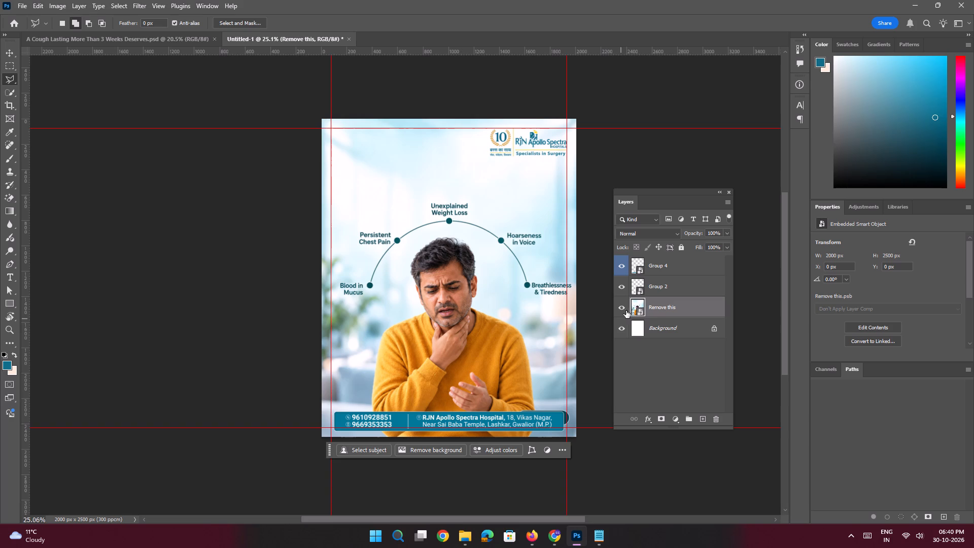
{"action": "left_click", "coordinate": [623, 267]}
Rasterize the "Remove this" smart object into a pixel layer.
{"action": "key", "text": "space"}
{"action": "key", "text": "space"}
{"action": "key", "text": "space"}
{"action": "key", "text": "space"}
{"action": "key", "text": "space"}
{"action": "left_click_drag", "start_coordinate": [554, 405], "coordinate": [528, 359]}
{"action": "left_click_drag", "start_coordinate": [509, 372], "coordinate": [549, 397], "text": "ctrl"}
{"action": "left_click_drag", "start_coordinate": [544, 364], "coordinate": [491, 346]}
{"action": "left_click_drag", "start_coordinate": [501, 332], "coordinate": [527, 371], "text": "ctrl"}
{"action": "key", "text": "e"}
{"action": "left_click", "coordinate": [503, 298]}
{"action": "left_click", "coordinate": [454, 200]}
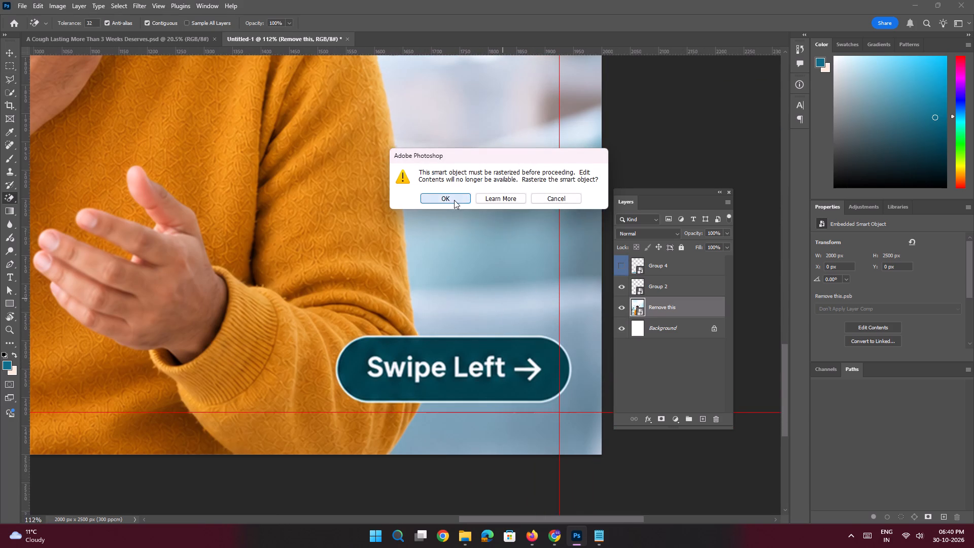
Outline the "Swipe Left" badge with the Polygonal Lasso and run Generative Fill with the prompt "Remove this".
{"action": "left_click", "coordinate": [15, 82]}
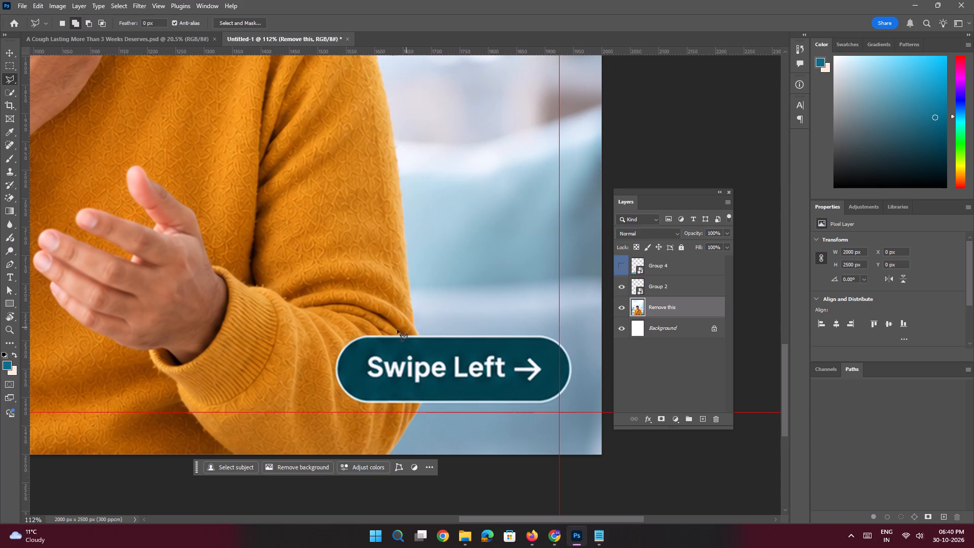
{"action": "left_click", "coordinate": [377, 332]}
{"action": "left_click", "coordinate": [556, 340], "text": "shift"}
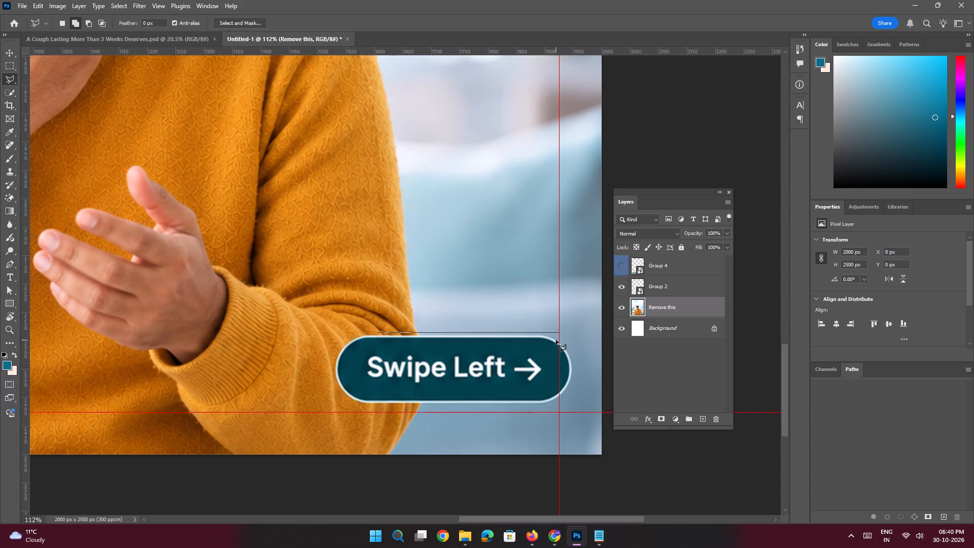
{"action": "left_click_drag", "start_coordinate": [576, 353], "coordinate": [577, 358]}
{"action": "left_click", "coordinate": [582, 385]}
{"action": "left_click", "coordinate": [571, 394]}
{"action": "left_click", "coordinate": [541, 407]}
{"action": "left_click", "coordinate": [357, 406], "text": "shift"}
{"action": "left_click", "coordinate": [335, 383]}
{"action": "left_click", "coordinate": [332, 358]}
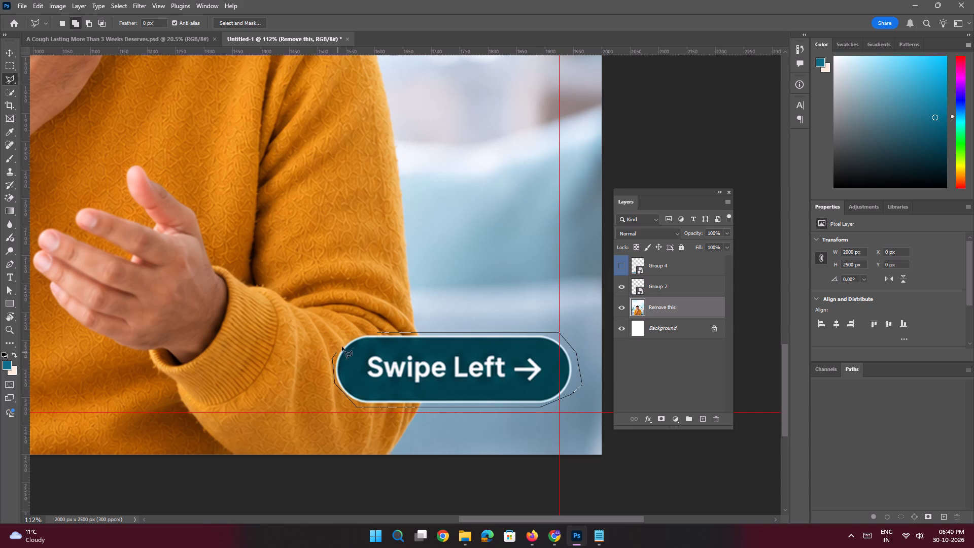
{"action": "left_click", "coordinate": [344, 343]}
{"action": "left_click", "coordinate": [355, 333]}
{"action": "left_click", "coordinate": [376, 335]}
{"action": "left_click", "coordinate": [378, 333]}
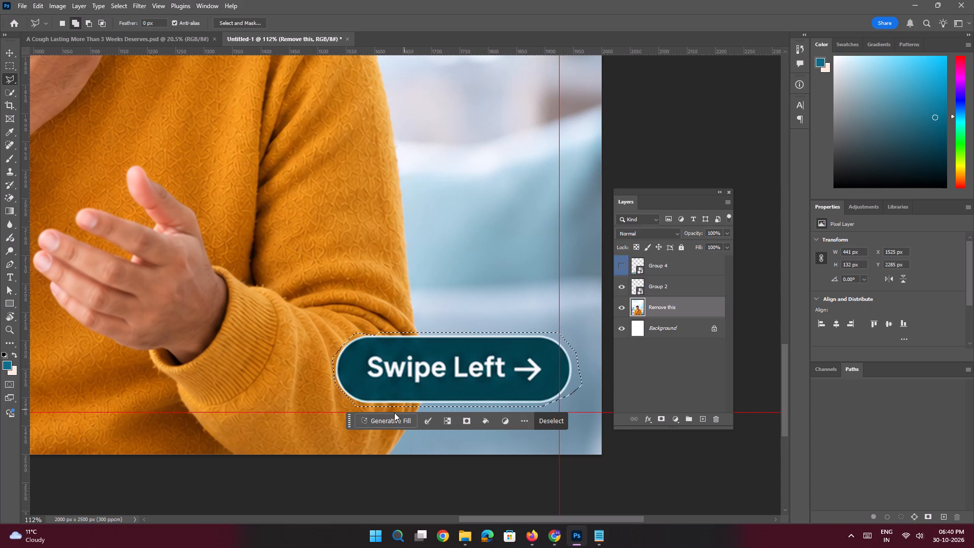
{"action": "left_click", "coordinate": [391, 416]}
{"action": "type", "text": "Remove this"}
{"action": "key", "text": "space"}
{"action": "key", "text": "Return"}
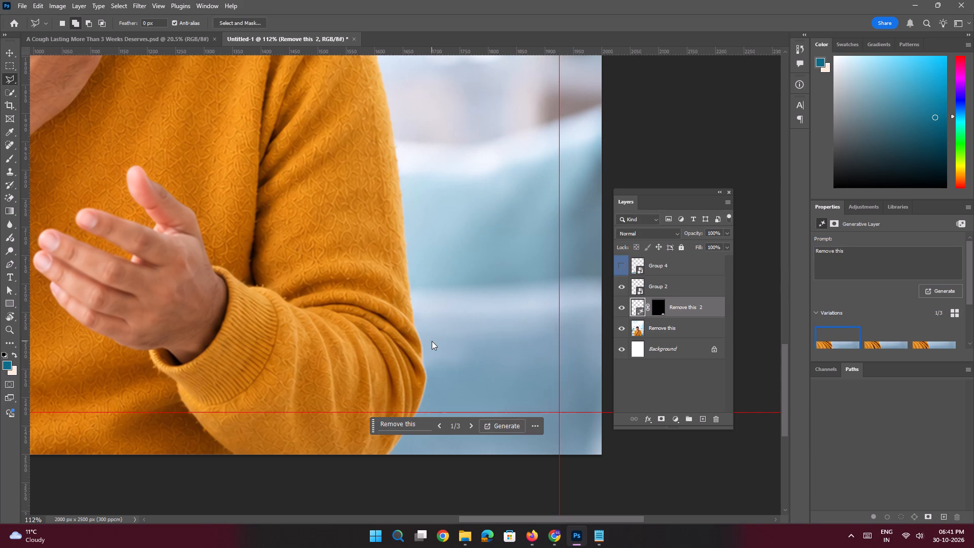
Combine the "Remove this 2" generative layer and the "Remove this" layer into one smart object.
{"action": "key", "text": "ctrl+0"}
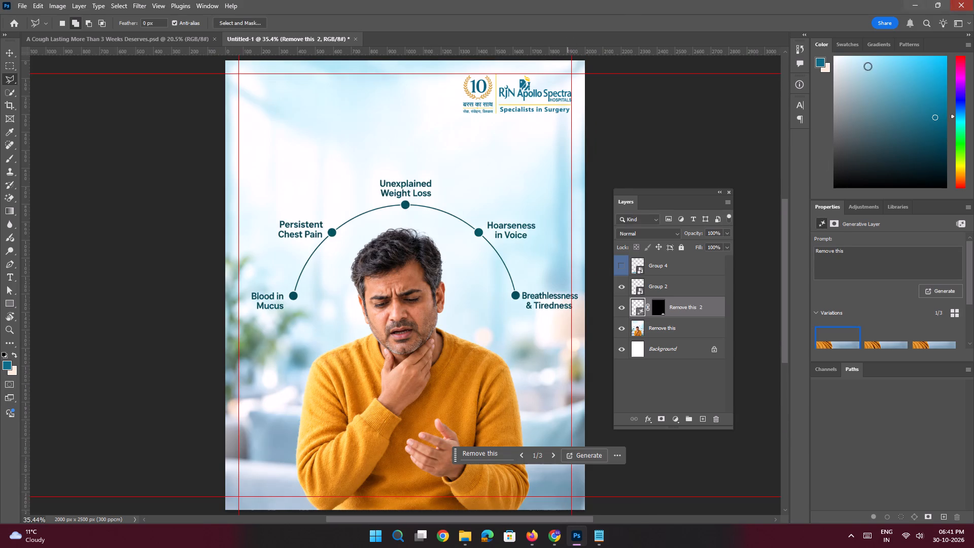
{"action": "left_click", "coordinate": [672, 324], "text": "shift"}
{"action": "right_click", "coordinate": [673, 312]}
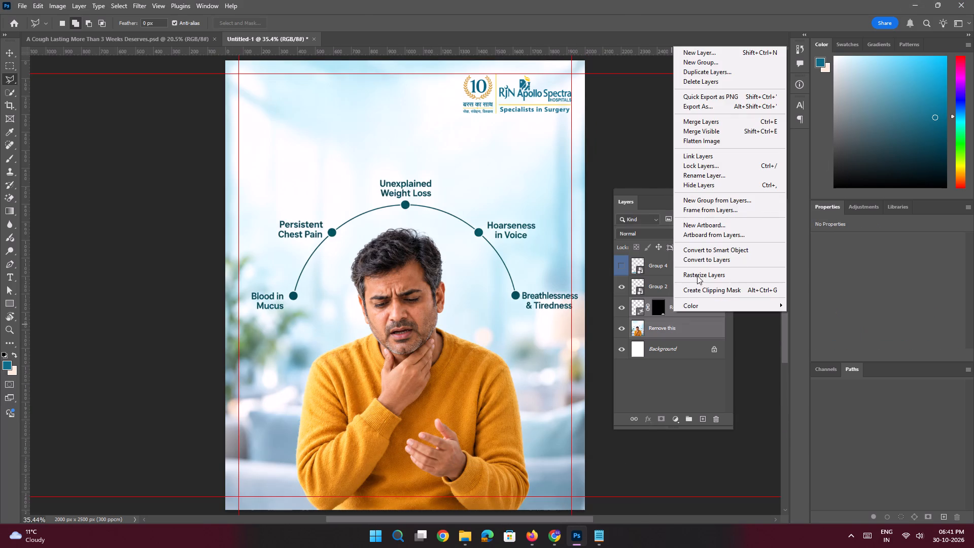
{"action": "left_click", "coordinate": [698, 251]}
Copy the slide 2 heading from Notepad and save the document in the RJN banner folder as "LOOK BEYOND THE COUGH".
{"action": "key", "text": "space"}
{"action": "key", "text": "space"}
{"action": "key", "text": "space"}
{"action": "key", "text": "space"}
{"action": "key", "text": "space"}
{"action": "key", "text": "space"}
{"action": "key", "text": "space"}
{"action": "key", "text": "space"}
{"action": "key", "text": "space"}
{"action": "key", "text": "space"}
{"action": "left_click_drag", "start_coordinate": [359, 193], "coordinate": [379, 228]}
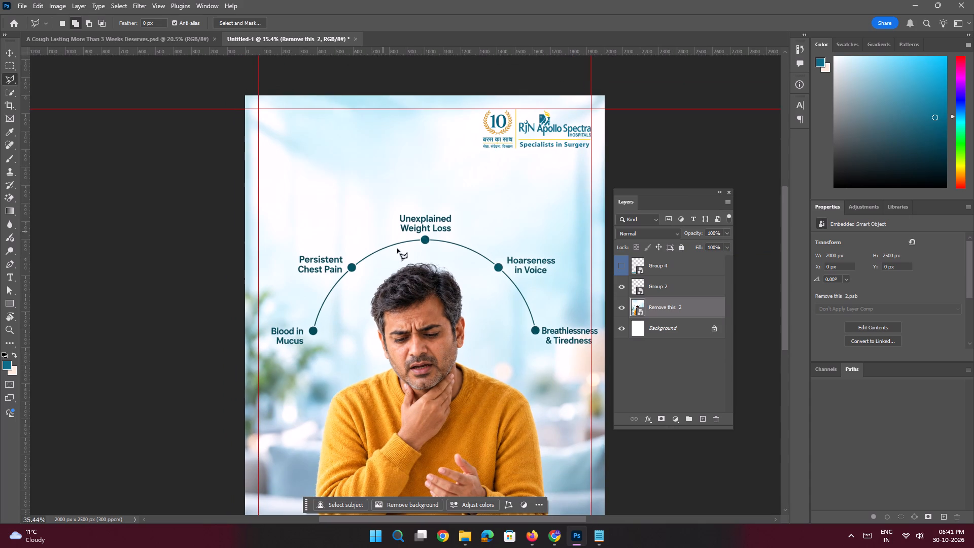
{"action": "left_click", "coordinate": [594, 539]}
{"action": "left_click", "coordinate": [641, 264]}
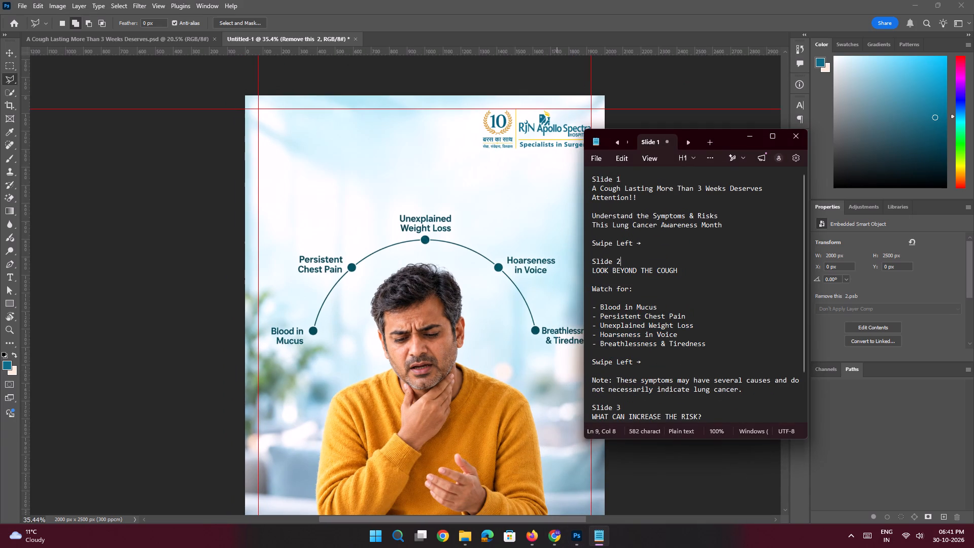
{"action": "left_click_drag", "start_coordinate": [677, 271], "coordinate": [578, 269]}
{"action": "key", "text": "ctrl+c"}
{"action": "left_click", "coordinate": [750, 136]}
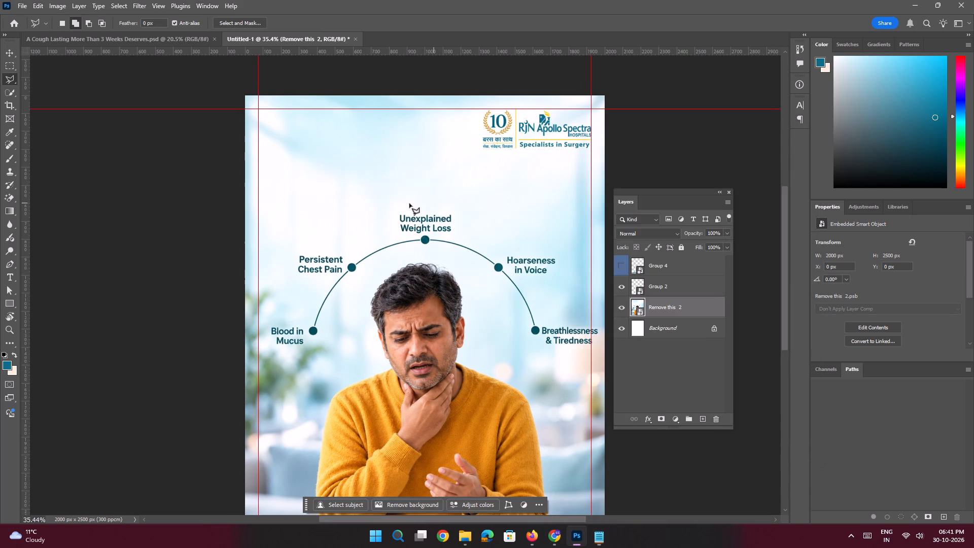
{"action": "key", "text": "ctrl+s"}
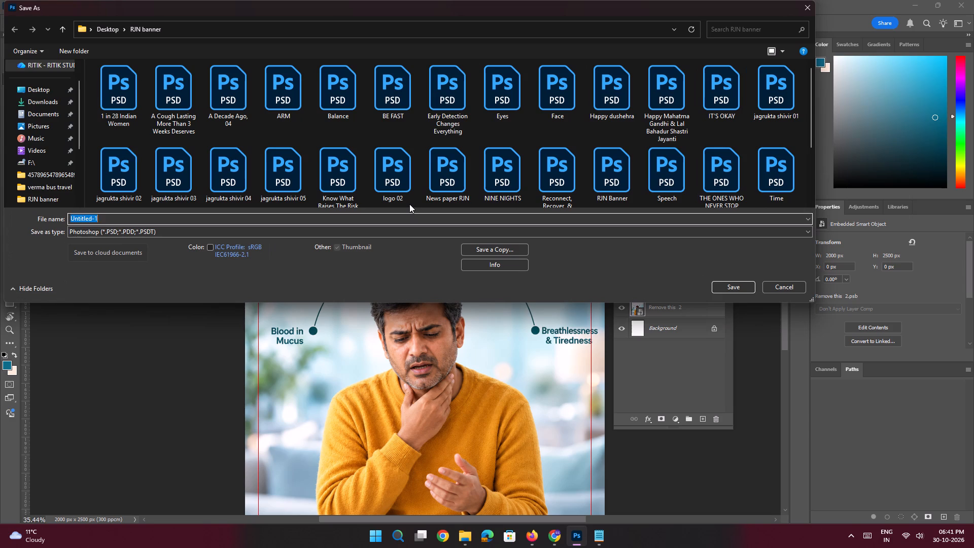
{"action": "key", "text": "ctrl+v"}
{"action": "key", "text": "Return"}
Show the Group 4 contact footer layer and save the document.
{"action": "key", "text": "space"}
{"action": "key", "text": "space"}
{"action": "key", "text": "space"}
{"action": "key", "text": "space"}
{"action": "key", "text": "space"}
{"action": "key", "text": "space"}
{"action": "key", "text": "space"}
{"action": "key", "text": "space"}
{"action": "key", "text": "space"}
{"action": "key", "text": "space"}
{"action": "key", "text": "space"}
{"action": "key", "text": "space"}
{"action": "key", "text": "space"}
{"action": "key", "text": "space"}
{"action": "key", "text": "space"}
{"action": "key", "text": "space"}
{"action": "key", "text": "space"}
{"action": "key", "text": "space"}
{"action": "key", "text": "space"}
{"action": "key", "text": "space"}
{"action": "left_click_drag", "start_coordinate": [428, 238], "coordinate": [434, 182]}
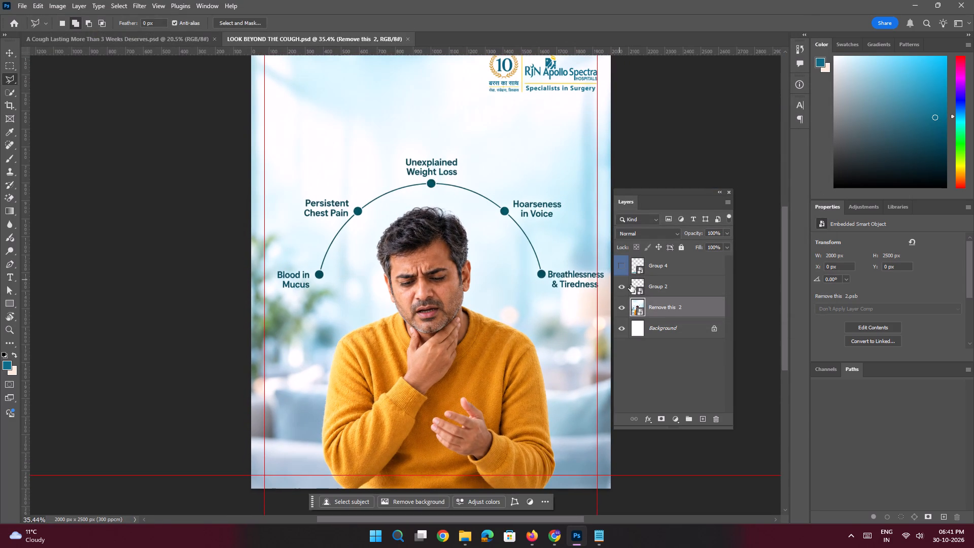
{"action": "left_click", "coordinate": [621, 269]}
{"action": "key", "text": "space"}
{"action": "key", "text": "space"}
{"action": "key", "text": "space"}
{"action": "key", "text": "space"}
{"action": "key", "text": "space"}
{"action": "key", "text": "space"}
{"action": "key", "text": "space"}
{"action": "key", "text": "space"}
{"action": "key", "text": "space"}
{"action": "key", "text": "space"}
{"action": "key", "text": "space"}
{"action": "key", "text": "space"}
{"action": "key", "text": "space"}
{"action": "left_click_drag", "start_coordinate": [500, 231], "coordinate": [500, 283]}
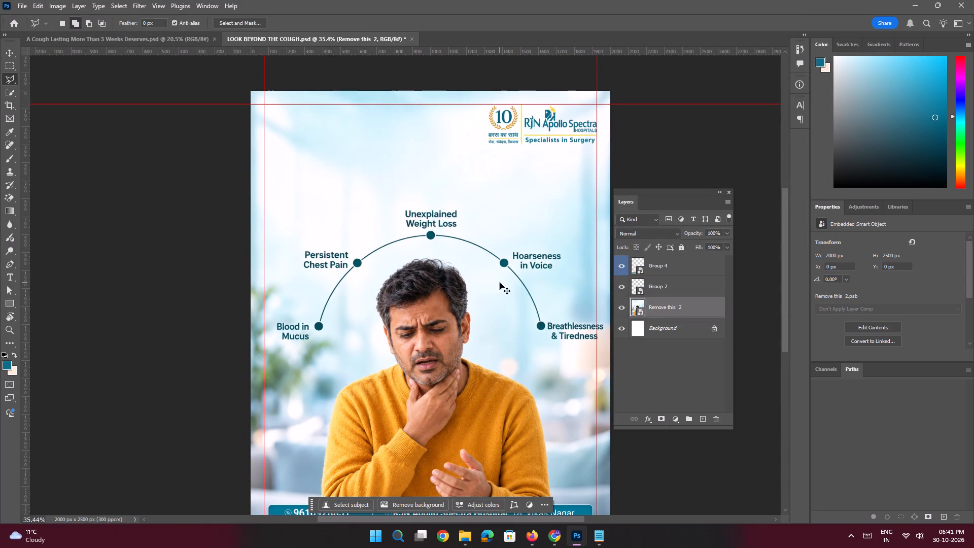
{"action": "key", "text": "ctrl+s"}
Add a horizontal guide across the logo area at about 223 px from the canvas top and save the document.
{"action": "left_click", "coordinate": [8, 54]}
{"action": "left_click", "coordinate": [69, 129]}
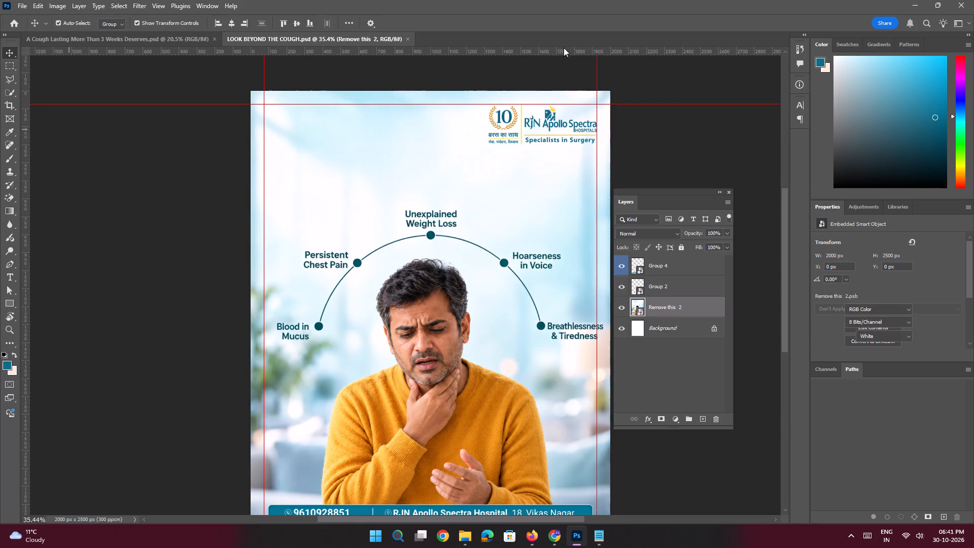
{"action": "left_click_drag", "start_coordinate": [488, 53], "coordinate": [496, 131]}
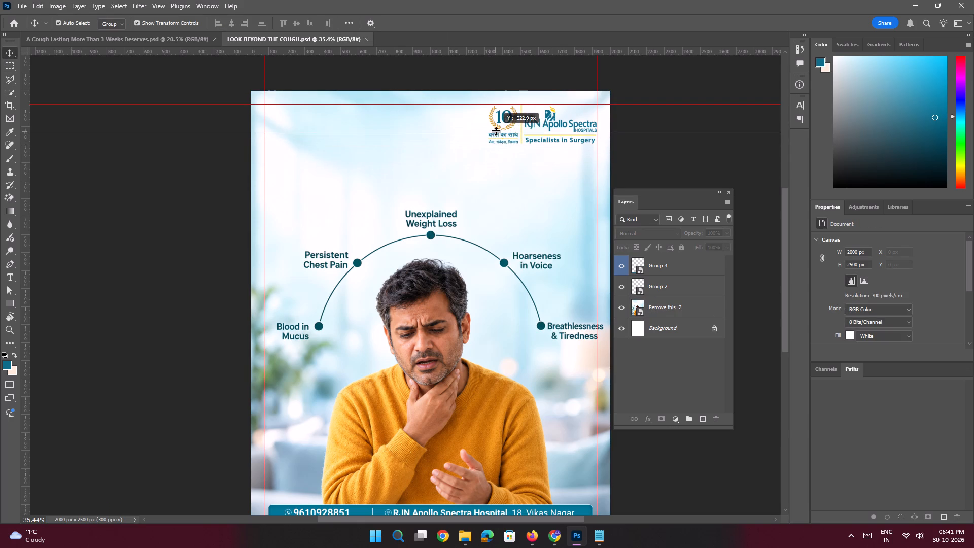
{"action": "left_click_drag", "start_coordinate": [496, 131], "coordinate": [496, 134]}
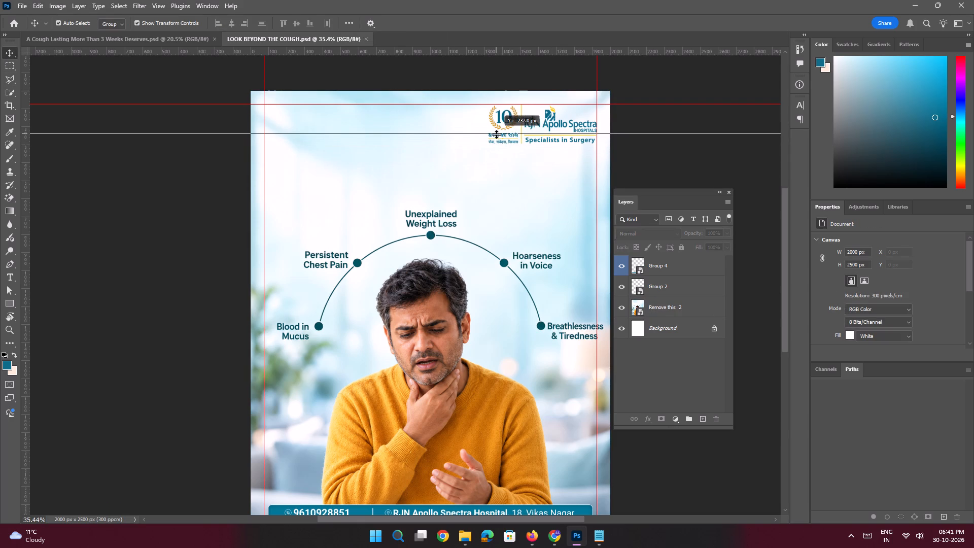
{"action": "left_click_drag", "start_coordinate": [496, 134], "coordinate": [496, 133]}
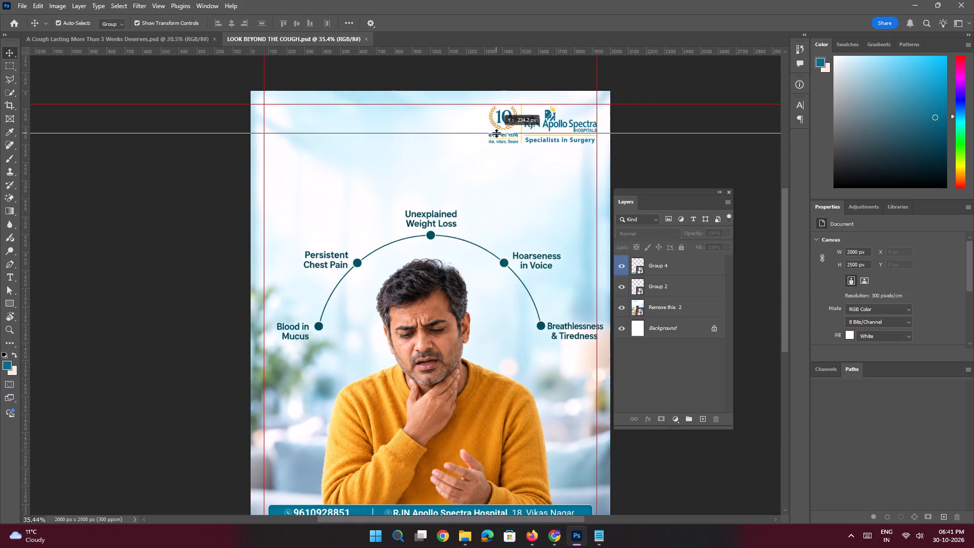
{"action": "left_click_drag", "start_coordinate": [496, 133], "coordinate": [496, 131]}
{"action": "key", "text": "space"}
{"action": "key", "text": "space"}
{"action": "key", "text": "space"}
{"action": "key", "text": "space"}
{"action": "key", "text": "space"}
{"action": "key", "text": "space"}
{"action": "key", "text": "space"}
{"action": "left_click_drag", "start_coordinate": [260, 141], "coordinate": [278, 136]}
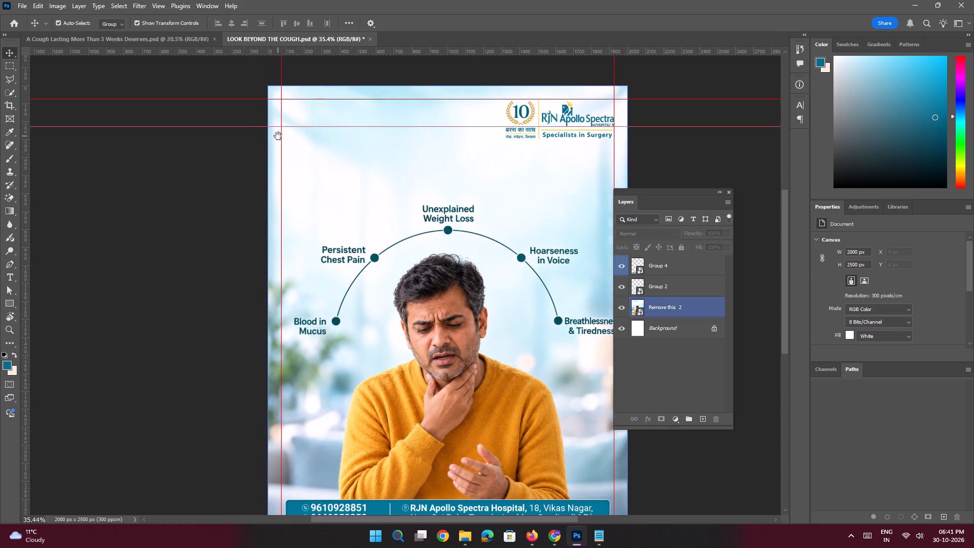
{"action": "left_click_drag", "start_coordinate": [278, 136], "coordinate": [278, 135]}
{"action": "left_click", "coordinate": [223, 175]}
{"action": "key", "text": "ctrl+s"}
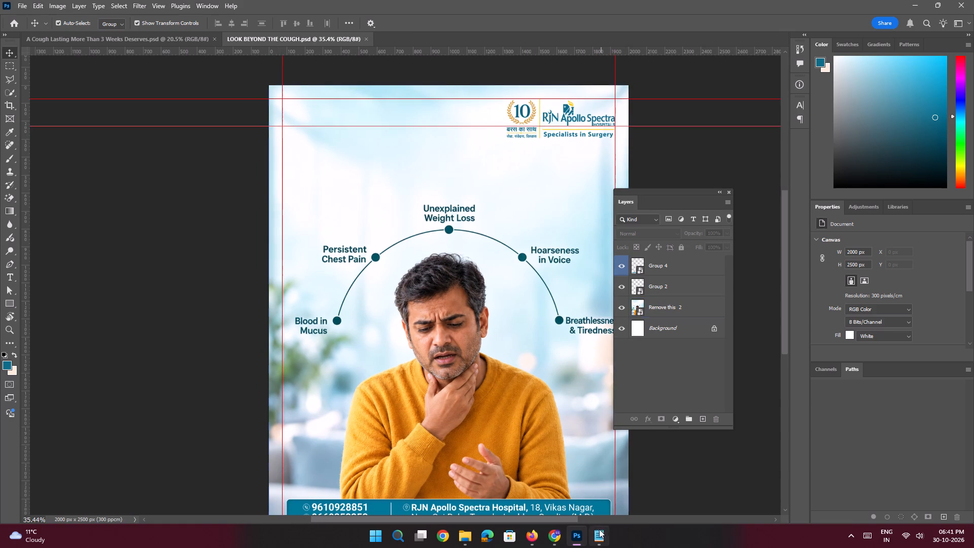
Switch to Notepad and copy the slide 2 heading "LOOK BEYOND THE COUGH".
{"action": "left_click", "coordinate": [599, 529]}
{"action": "key", "text": "ctrl+c"}
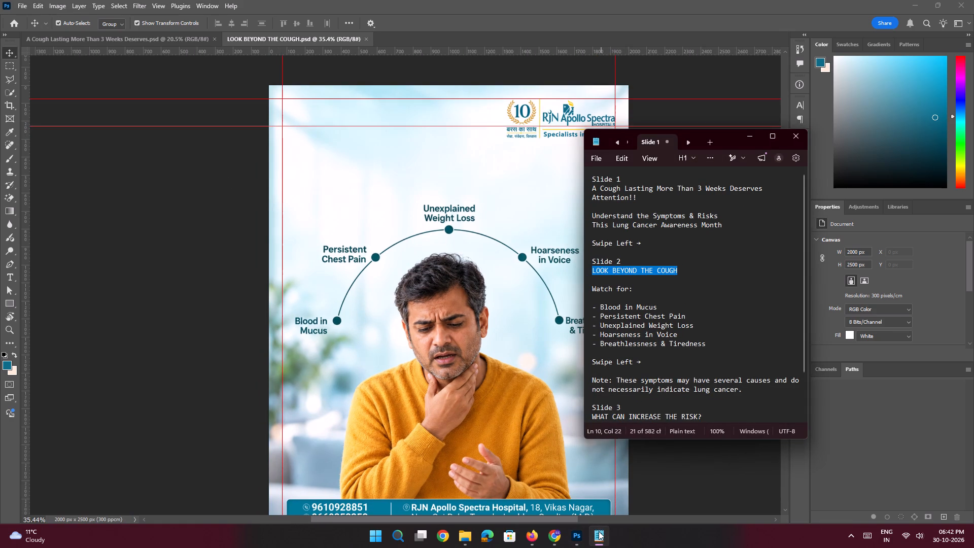
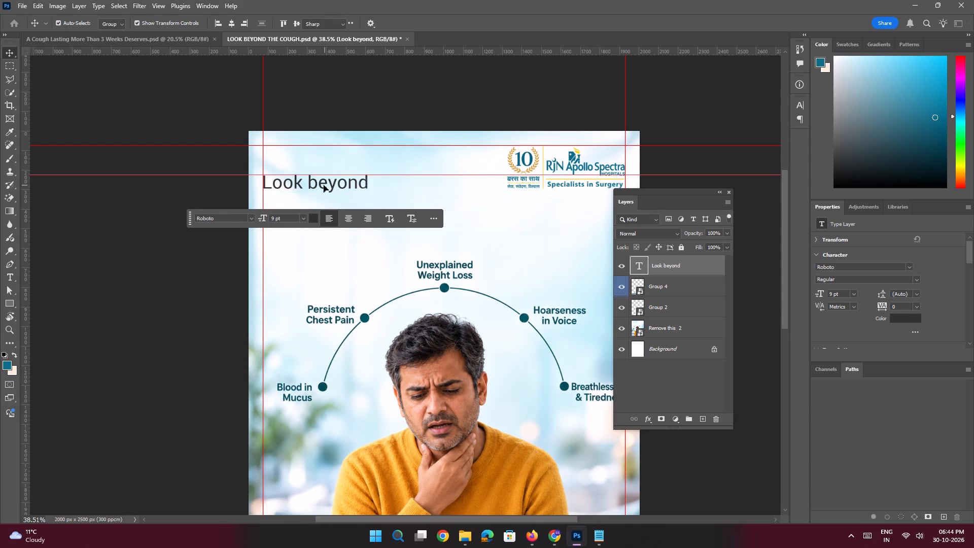
{"action": "left_click", "coordinate": [315, 184]}
{"action": "key", "text": "BackSpace"}
{"action": "key", "text": "shift+b"}
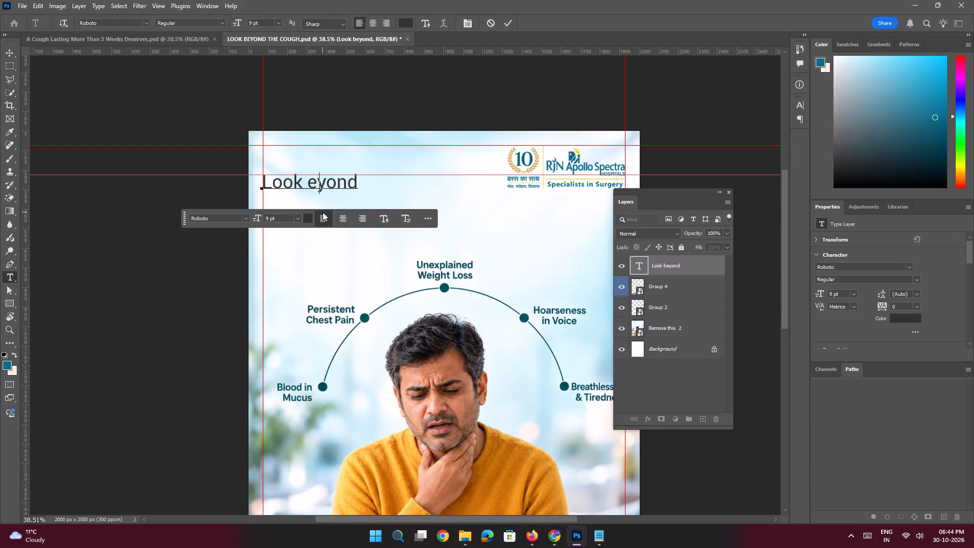
{"action": "key", "text": "Return"}
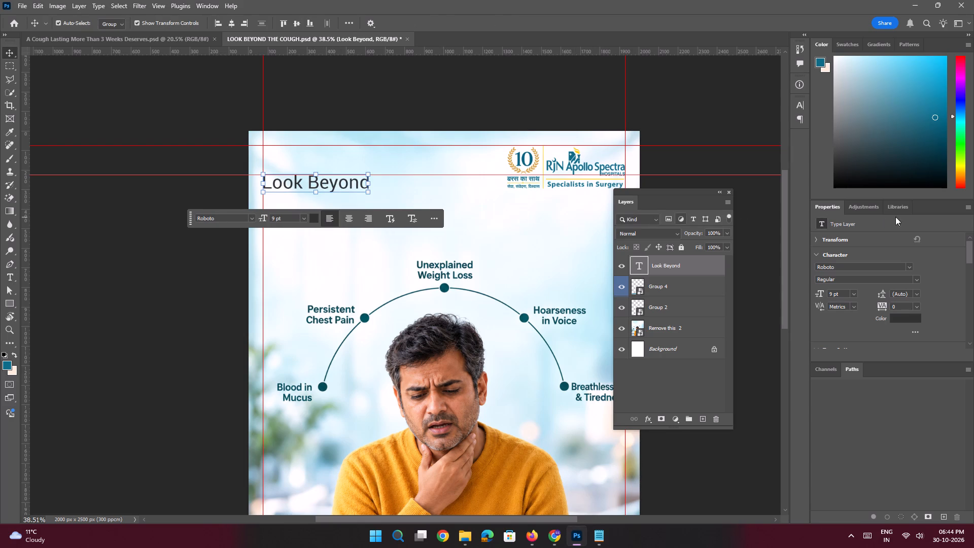
Set the "Look Beyond" text to the Roboto Medium style.
{"action": "left_click", "coordinate": [917, 283]}
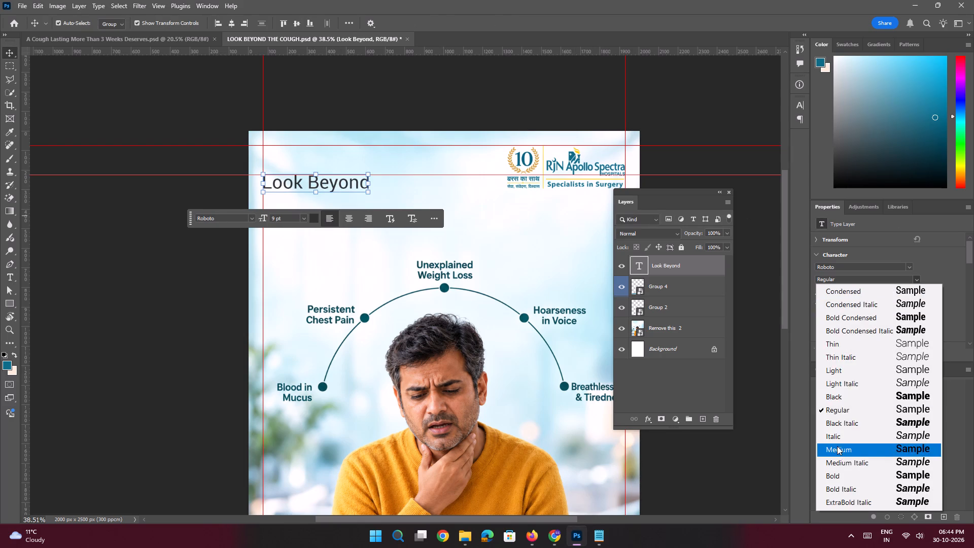
{"action": "left_click", "coordinate": [837, 447]}
Duplicate the "Look Beyond" text directly below itself and replace the copy's wording with "the cough".
{"action": "left_click_drag", "start_coordinate": [327, 185], "coordinate": [330, 210], "text": "alt+shift"}
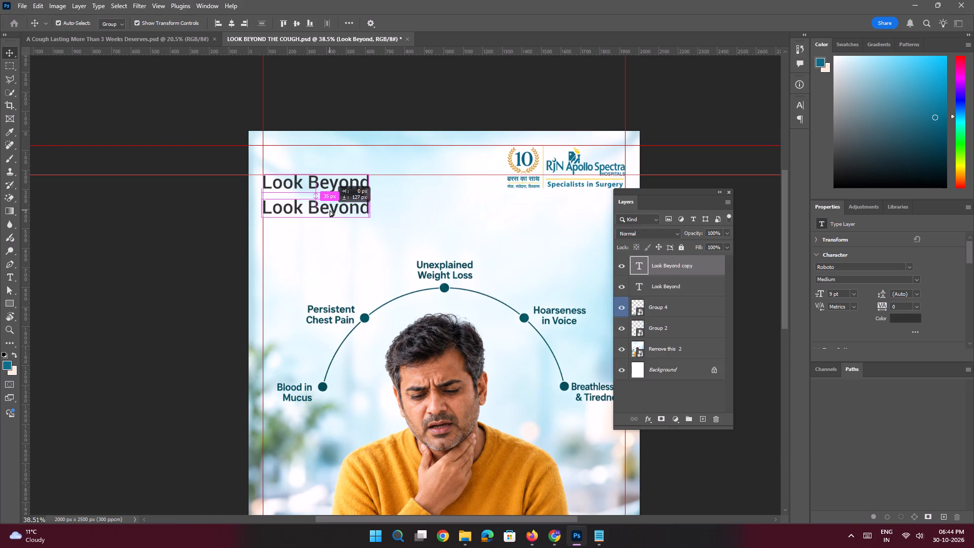
{"action": "double_click", "coordinate": [330, 210]}
{"action": "key", "text": "ctrl+v"}
{"action": "key", "text": "Return"}
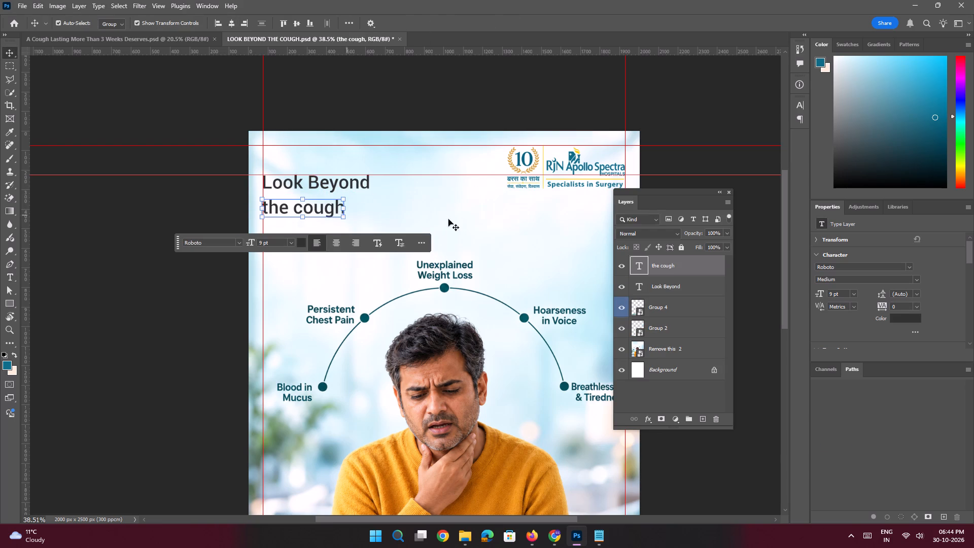
Capitalise both words of the second heading line so it reads "The Cough".
{"action": "double_click", "coordinate": [297, 212]}
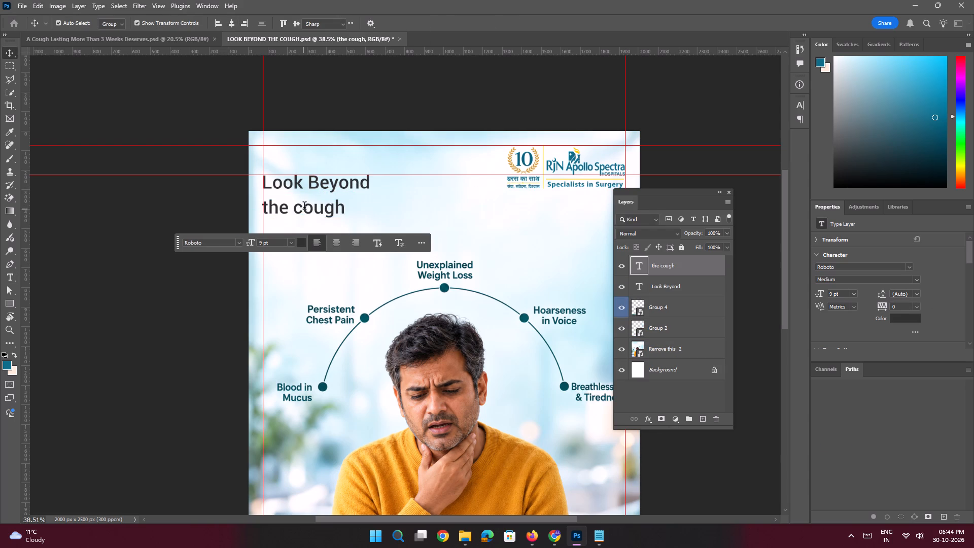
{"action": "left_click", "coordinate": [303, 206]}
{"action": "key", "text": "BackSpace"}
{"action": "key", "text": "shift+c"}
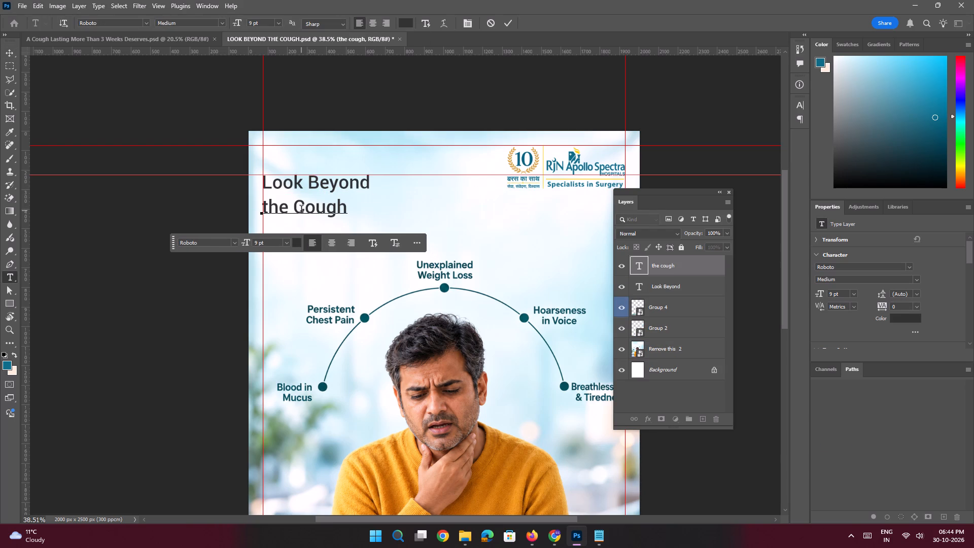
{"action": "left_click", "coordinate": [267, 204]}
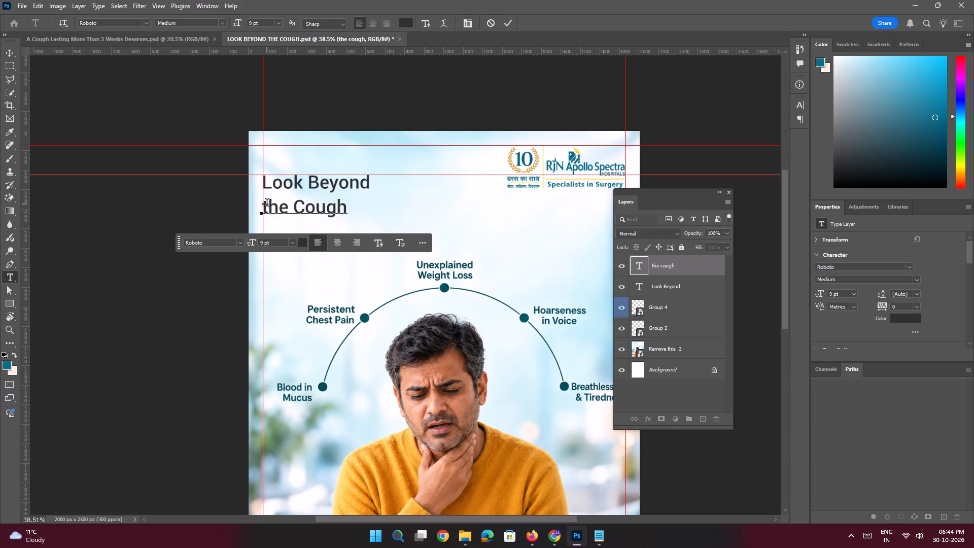
{"action": "key", "text": "BackSpace"}
{"action": "key", "text": "shift+t"}
{"action": "key", "text": "Return"}
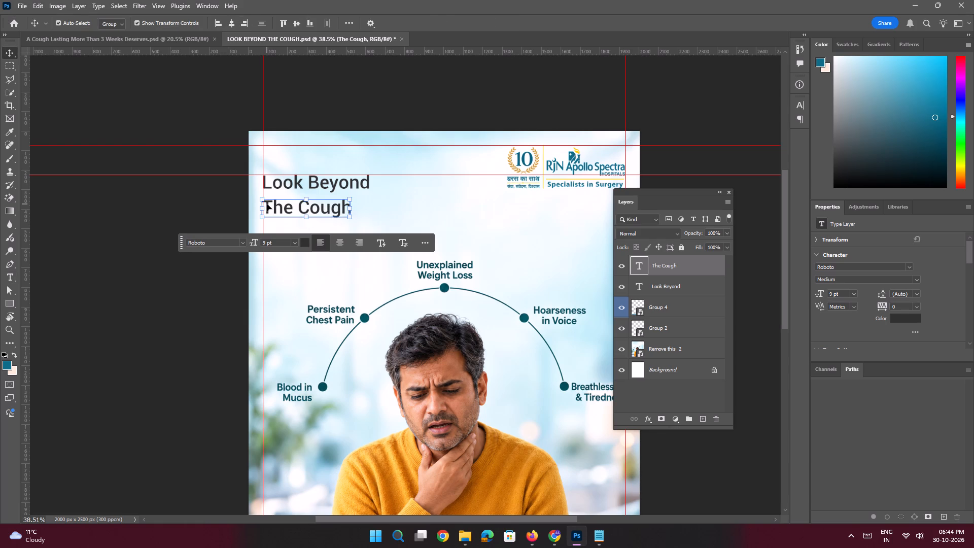
Set "The Cough" to the Roboto Bold style and enlarge it to 15 pt.
{"action": "left_click", "coordinate": [918, 282]}
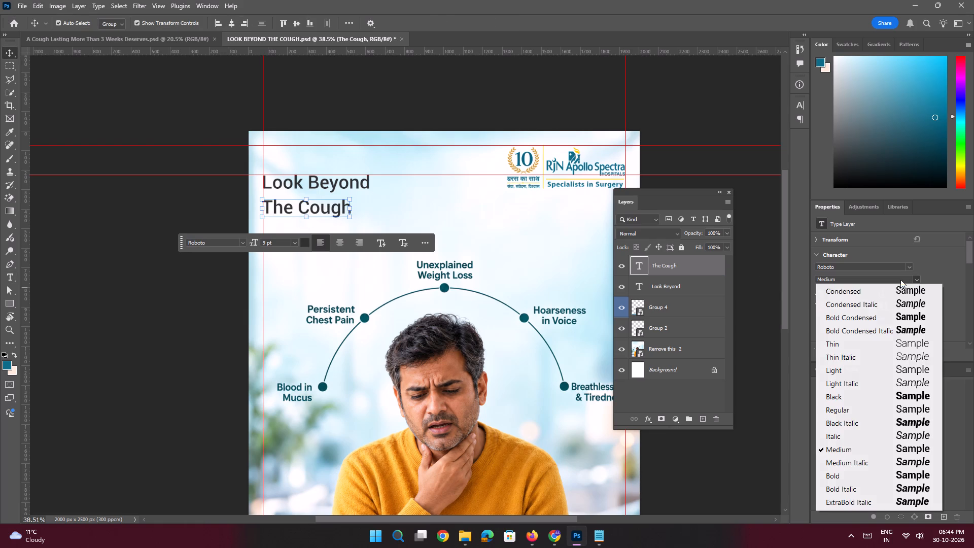
{"action": "left_click", "coordinate": [845, 471]}
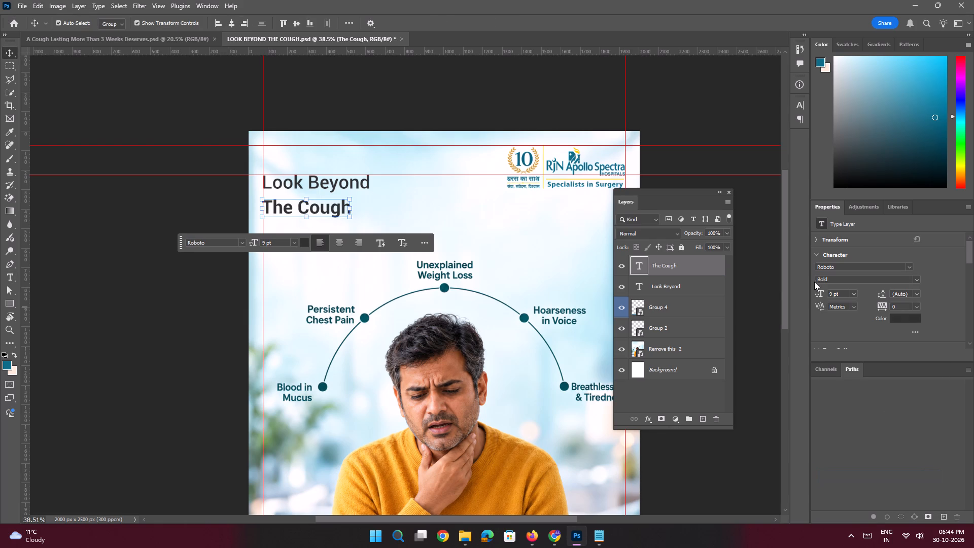
{"action": "left_click", "coordinate": [822, 294]}
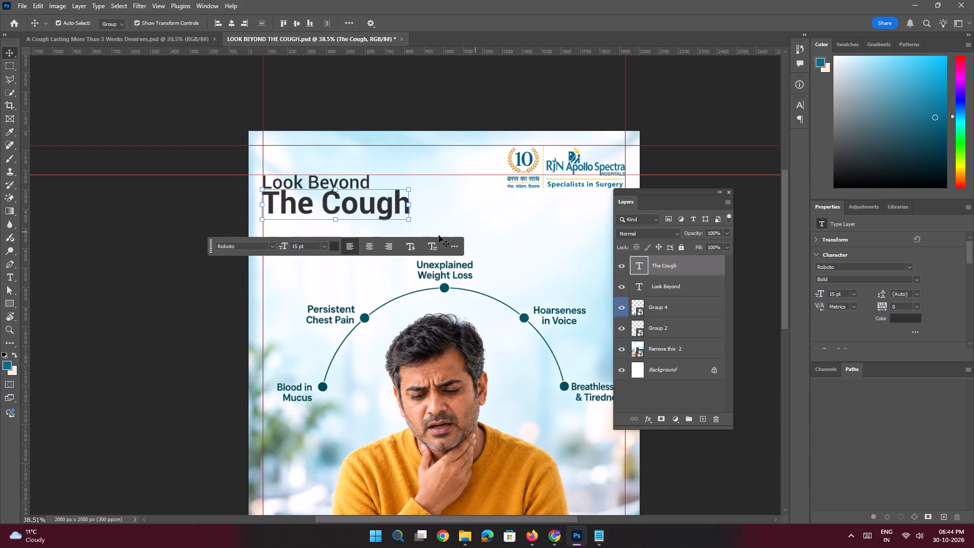
Lower "The Cough" slightly so it sits clear beneath "Look Beyond", keeping it on the same left margin.
{"action": "left_click_drag", "start_coordinate": [368, 208], "coordinate": [369, 217], "text": "shift"}
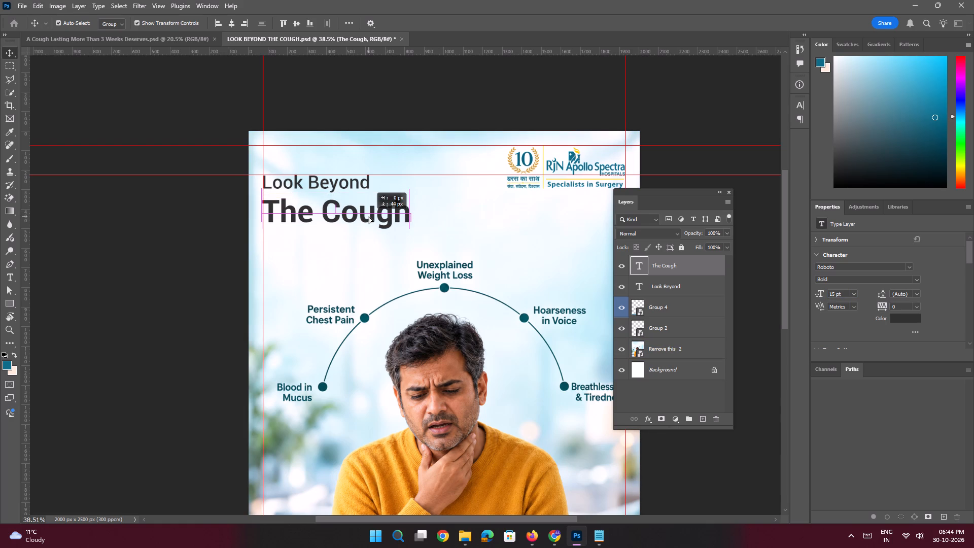
{"action": "left_click_drag", "start_coordinate": [369, 217], "coordinate": [369, 215], "text": "shift"}
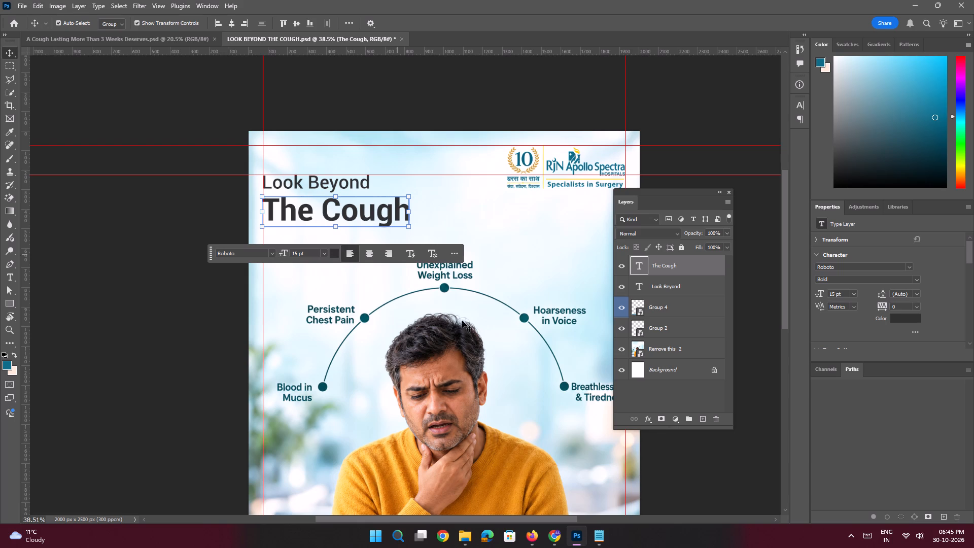
Recolour "The Cough" with the teal-blue sampled from the RJN Apollo Spectra logo emblem.
{"action": "key", "text": "space"}
{"action": "key", "text": "space"}
{"action": "key", "text": "space"}
{"action": "key", "text": "space"}
{"action": "key", "text": "space"}
{"action": "key", "text": "space"}
{"action": "key", "text": "space"}
{"action": "key", "text": "space"}
{"action": "key", "text": "space"}
{"action": "key", "text": "space"}
{"action": "key", "text": "space"}
{"action": "key", "text": "space"}
{"action": "key", "text": "space"}
{"action": "key", "text": "space"}
{"action": "key", "text": "space"}
{"action": "key", "text": "space"}
{"action": "key", "text": "space"}
{"action": "left_click_drag", "start_coordinate": [372, 185], "coordinate": [287, 222]}
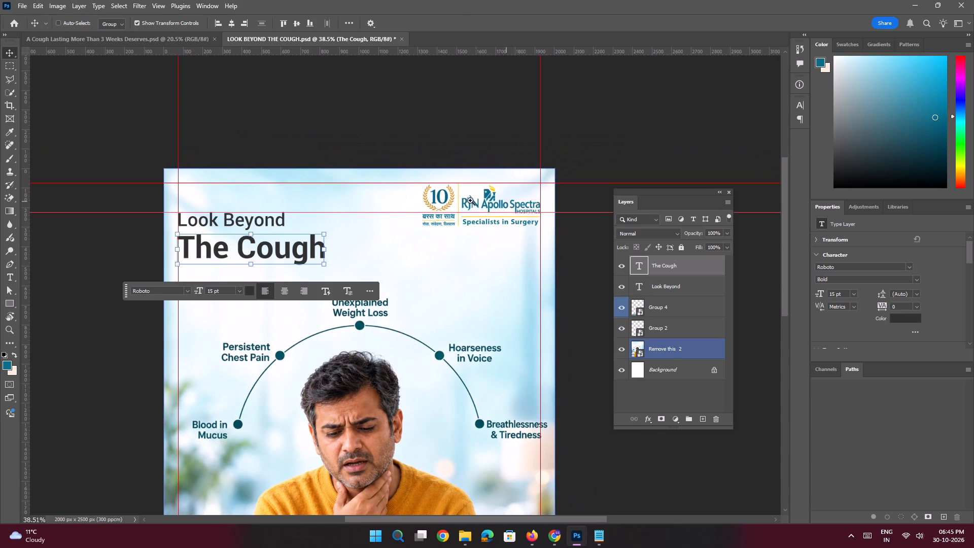
{"action": "left_click_drag", "start_coordinate": [480, 190], "coordinate": [511, 261], "text": "ctrl"}
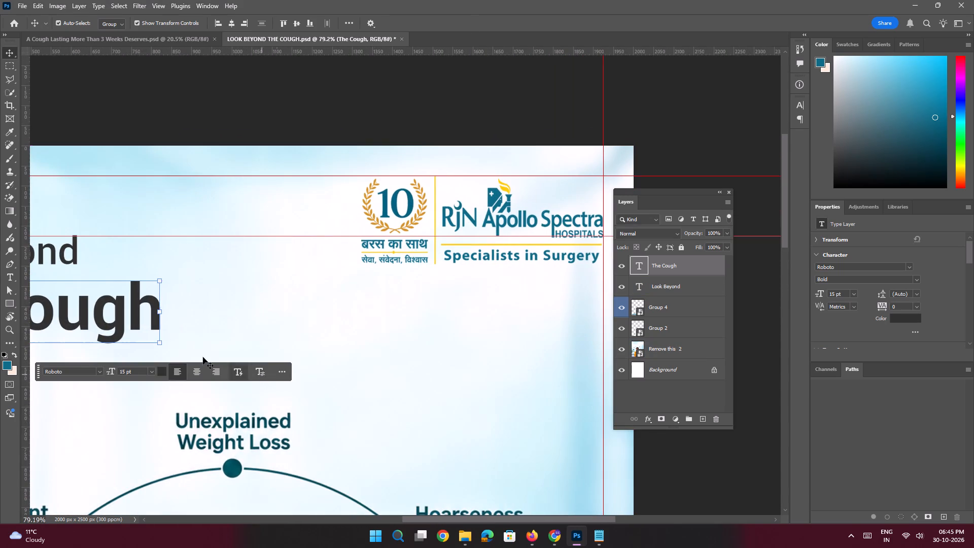
{"action": "left_click", "coordinate": [164, 373]}
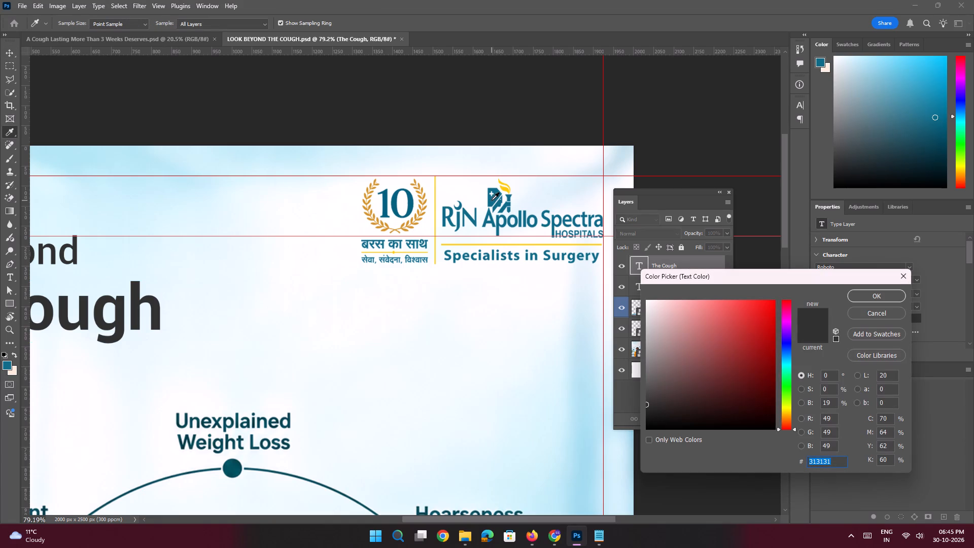
{"action": "left_click", "coordinate": [493, 199]}
{"action": "key", "text": "Return"}
{"action": "key", "text": "Return"}
Set "The Cough" to the Roboto Black style.
{"action": "key", "text": "space"}
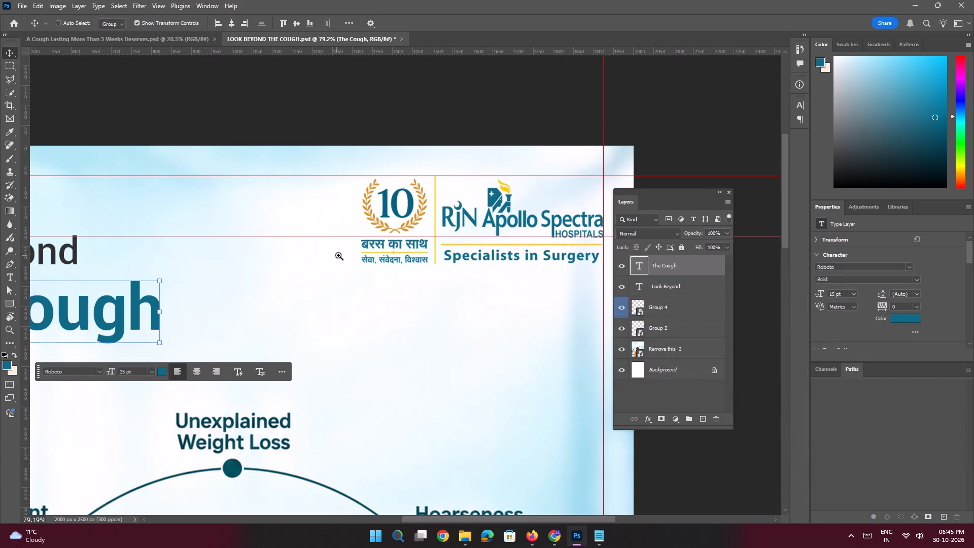
{"action": "left_click_drag", "start_coordinate": [338, 255], "coordinate": [284, 235], "text": "ctrl"}
{"action": "left_click_drag", "start_coordinate": [281, 238], "coordinate": [320, 229]}
{"action": "left_click", "coordinate": [186, 274]}
{"action": "key", "text": "space"}
{"action": "left_click_drag", "start_coordinate": [312, 231], "coordinate": [321, 258], "text": "ctrl"}
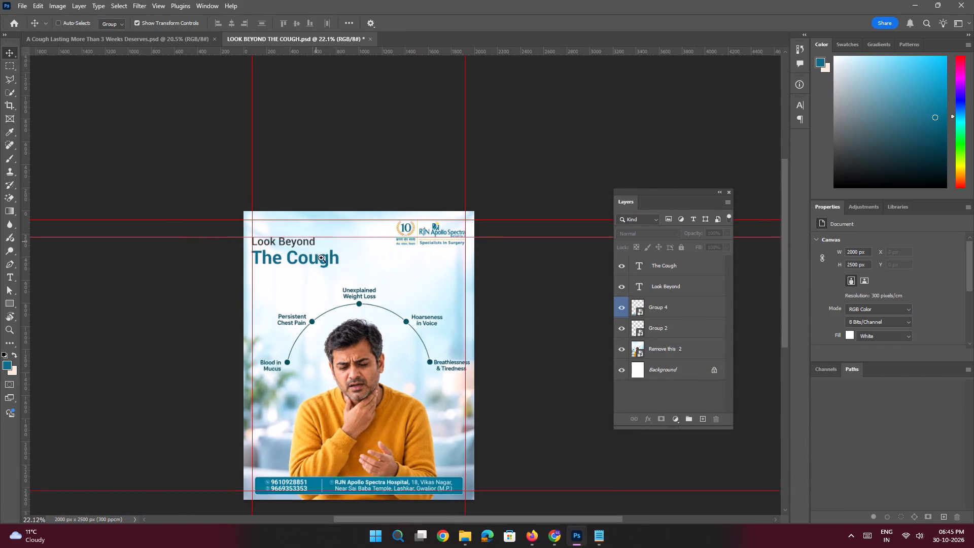
{"action": "left_click_drag", "start_coordinate": [321, 258], "coordinate": [343, 307], "text": "ctrl"}
{"action": "left_click", "coordinate": [322, 285]}
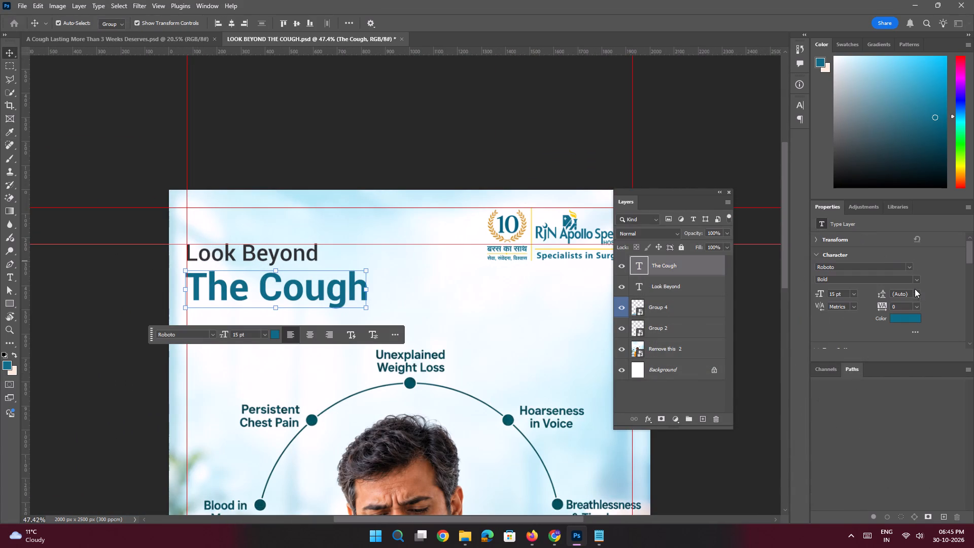
{"action": "left_click", "coordinate": [914, 285]}
{"action": "left_click", "coordinate": [917, 281]}
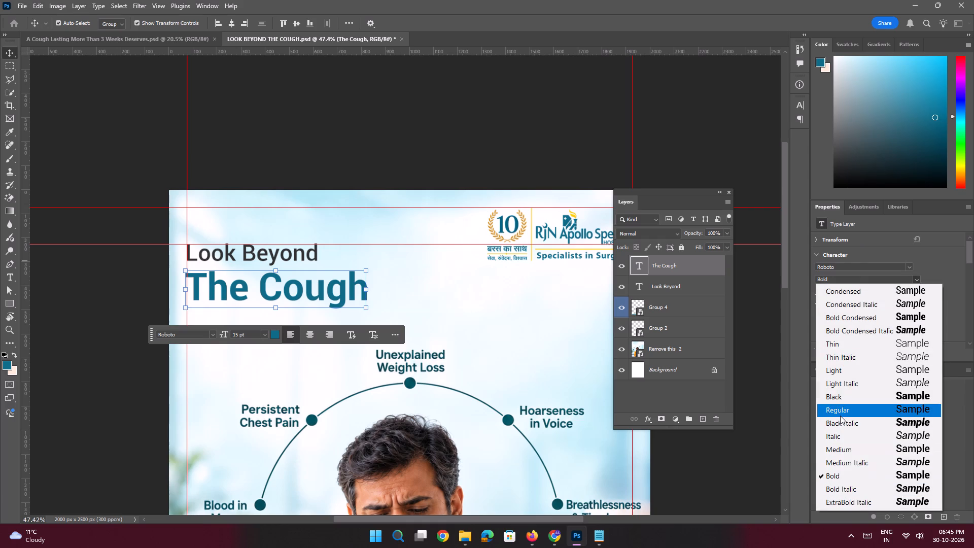
{"action": "left_click", "coordinate": [839, 400]}
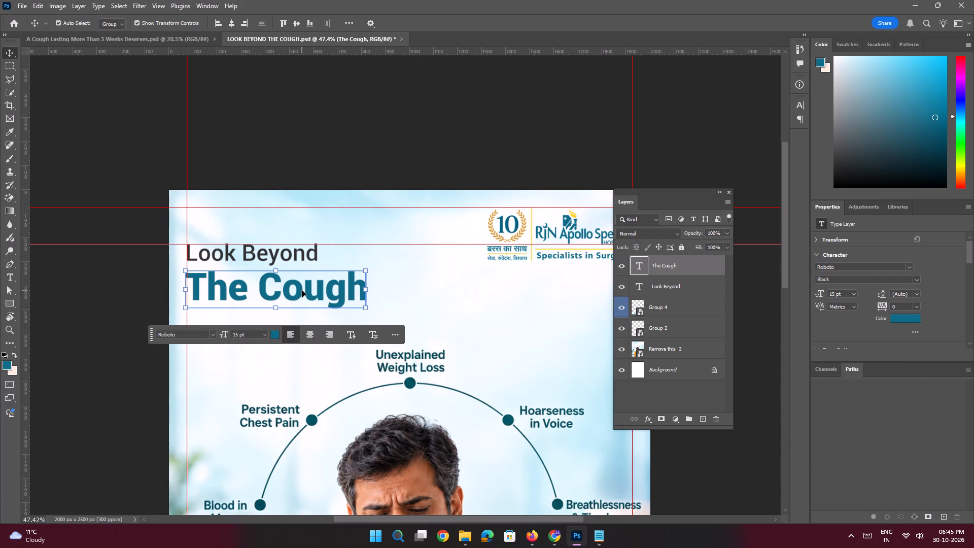
Switch to Notepad and copy the first slide 2 symptom, "Blood in Mucus".
{"action": "key", "text": "space"}
{"action": "key", "text": "space"}
{"action": "key", "text": "space"}
{"action": "key", "text": "space"}
{"action": "key", "text": "space"}
{"action": "key", "text": "space"}
{"action": "key", "text": "space"}
{"action": "key", "text": "space"}
{"action": "key", "text": "space"}
{"action": "key", "text": "space"}
{"action": "key", "text": "space"}
{"action": "key", "text": "space"}
{"action": "key", "text": "space"}
{"action": "key", "text": "space"}
{"action": "key", "text": "space"}
{"action": "key", "text": "space"}
{"action": "key", "text": "space"}
{"action": "key", "text": "space"}
{"action": "key", "text": "space"}
{"action": "key", "text": "space"}
{"action": "left_click_drag", "start_coordinate": [339, 284], "coordinate": [322, 235]}
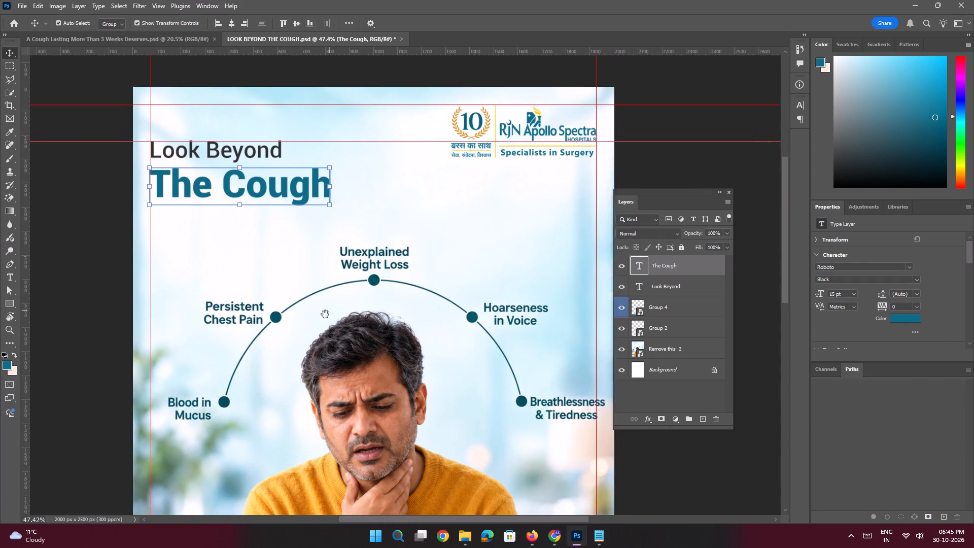
{"action": "left_click_drag", "start_coordinate": [324, 315], "coordinate": [341, 299]}
{"action": "left_click_drag", "start_coordinate": [186, 369], "coordinate": [231, 407], "text": "ctrl"}
{"action": "left_click_drag", "start_coordinate": [225, 380], "coordinate": [311, 369]}
{"action": "left_click", "coordinate": [348, 316]}
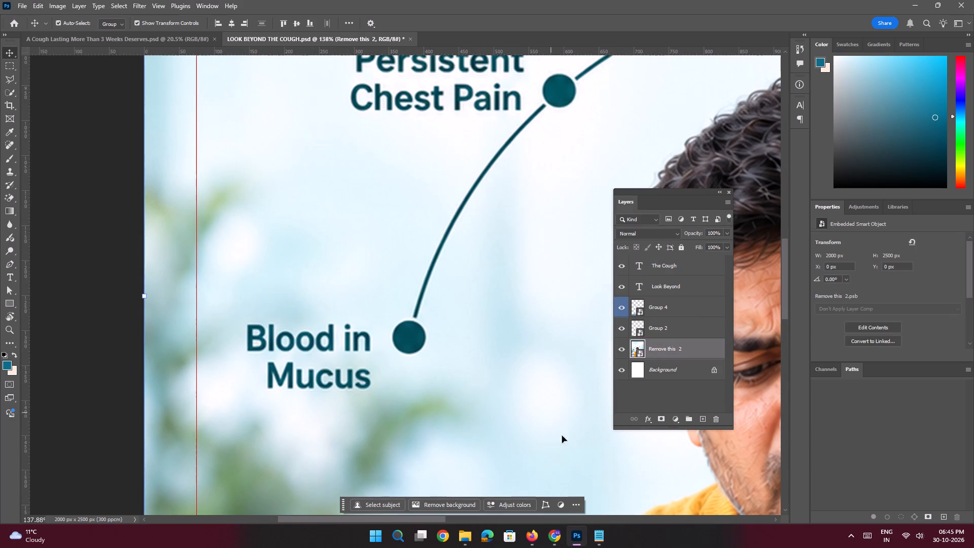
{"action": "left_click", "coordinate": [597, 535]}
{"action": "left_click_drag", "start_coordinate": [662, 255], "coordinate": [600, 253]}
{"action": "key", "text": "ctrl+c"}
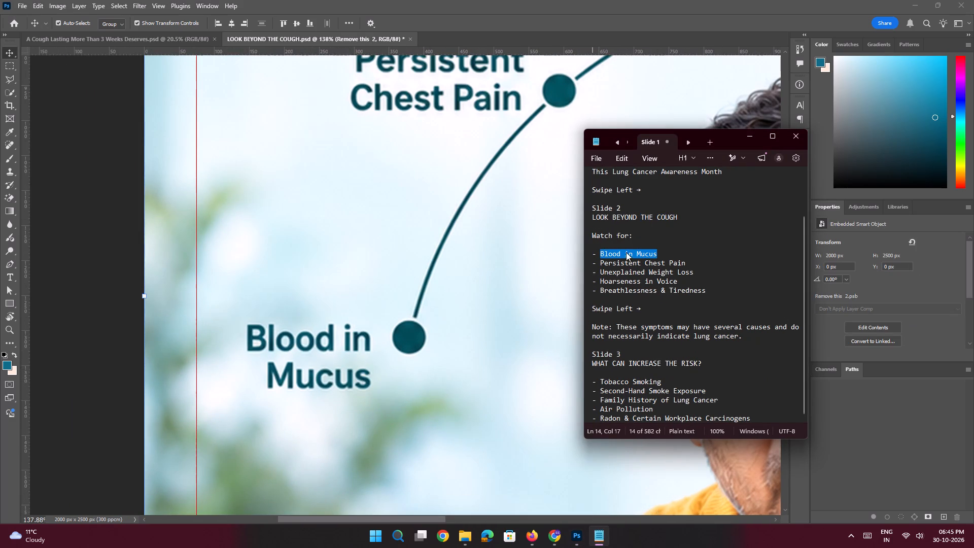
Return to Photoshop and paste "Blood in Mucus" as text on a new top layer, just below the matching image label.
{"action": "left_click", "coordinate": [747, 139]}
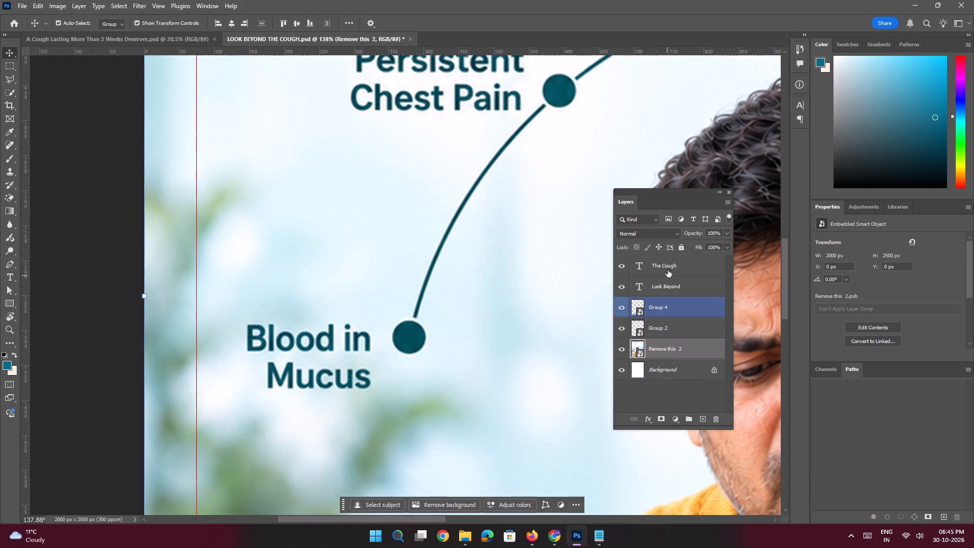
{"action": "left_click", "coordinate": [668, 270]}
{"action": "left_click", "coordinate": [702, 419]}
{"action": "key", "text": "space"}
{"action": "key", "text": "space"}
{"action": "key", "text": "space"}
{"action": "key", "text": "space"}
{"action": "key", "text": "space"}
{"action": "key", "text": "space"}
{"action": "key", "text": "space"}
{"action": "key", "text": "space"}
{"action": "key", "text": "space"}
{"action": "key", "text": "space"}
{"action": "key", "text": "space"}
{"action": "left_click_drag", "start_coordinate": [361, 364], "coordinate": [362, 363]}
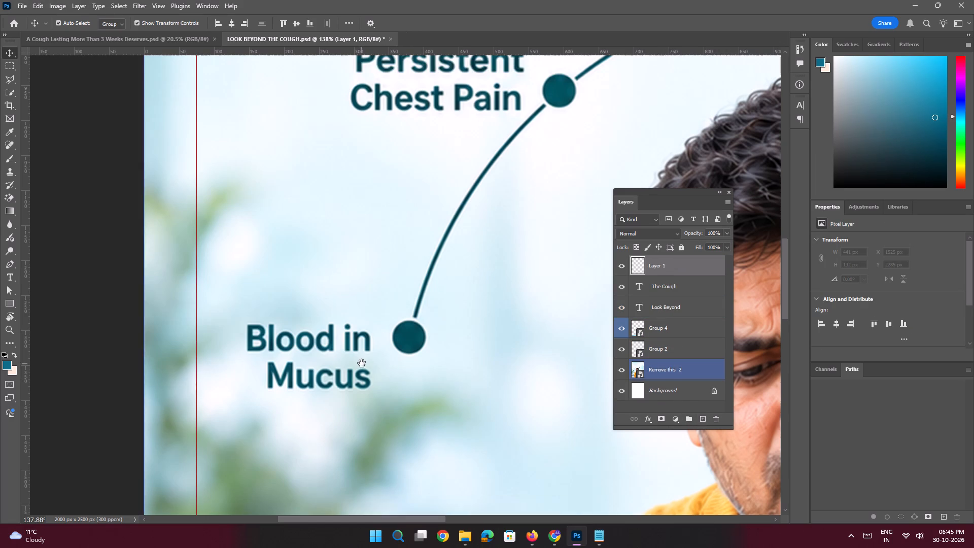
{"action": "left_click_drag", "start_coordinate": [362, 363], "coordinate": [361, 264]}
{"action": "key", "text": "t"}
{"action": "left_click", "coordinate": [291, 357]}
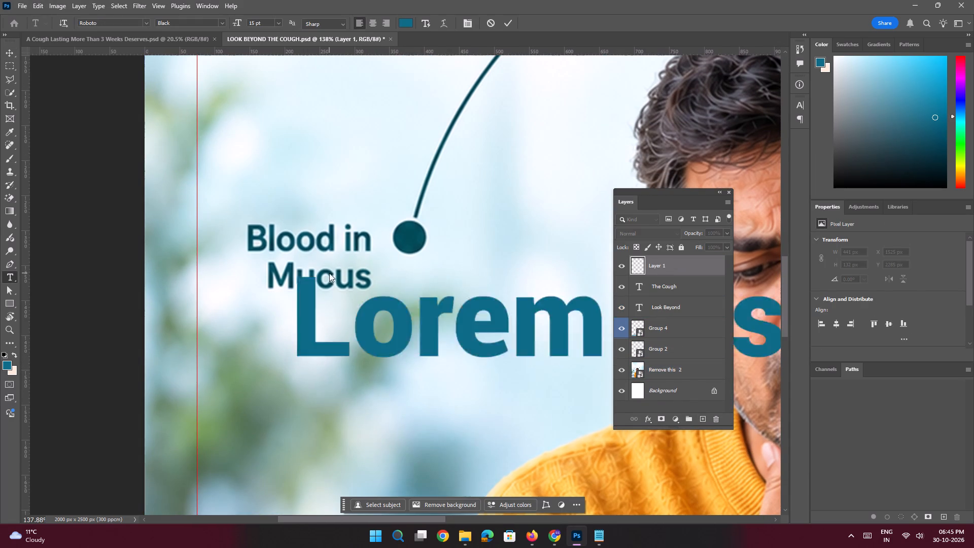
{"action": "key", "text": "ctrl+v"}
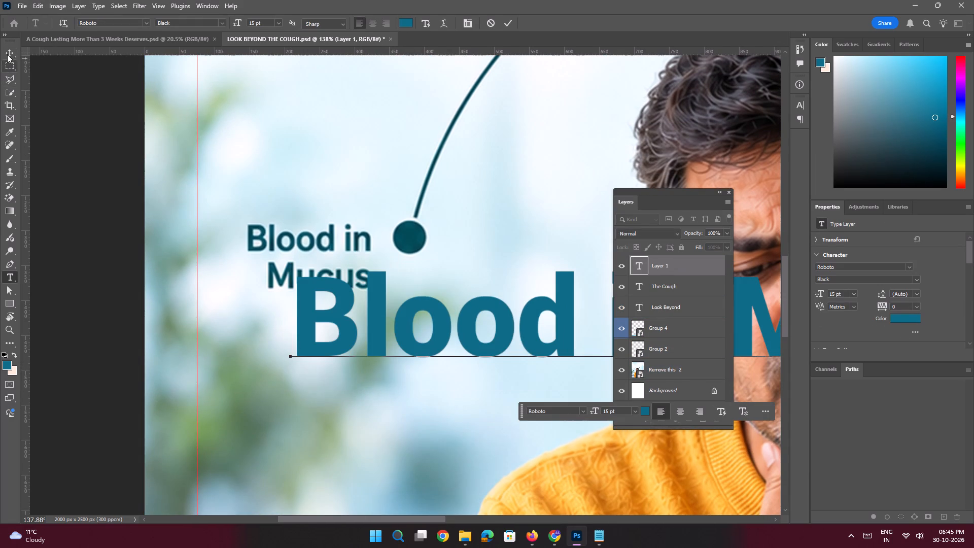
{"action": "left_click", "coordinate": [8, 53]}
Set the new "Blood in Mucus" text to Roboto Regular in dark grey 313131.
{"action": "left_click", "coordinate": [919, 276]}
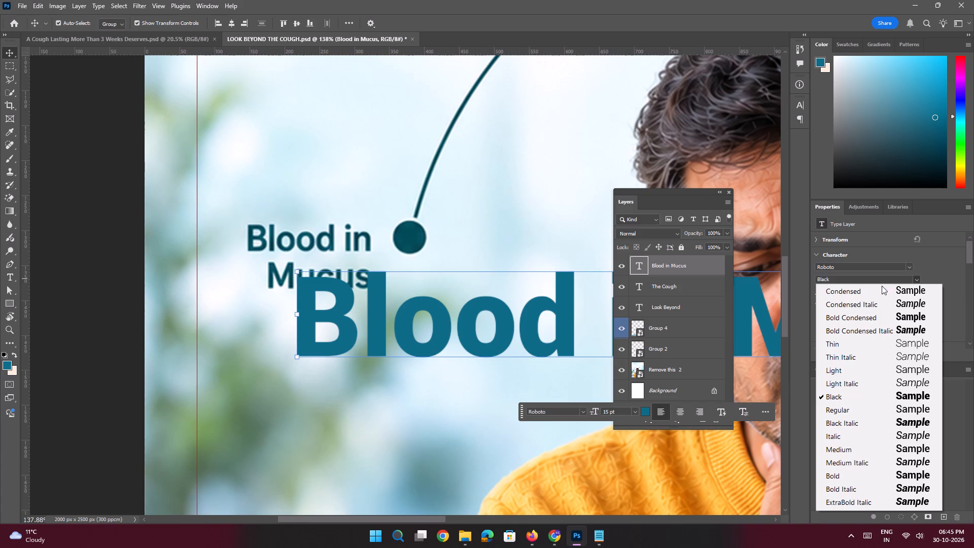
{"action": "left_click", "coordinate": [834, 412]}
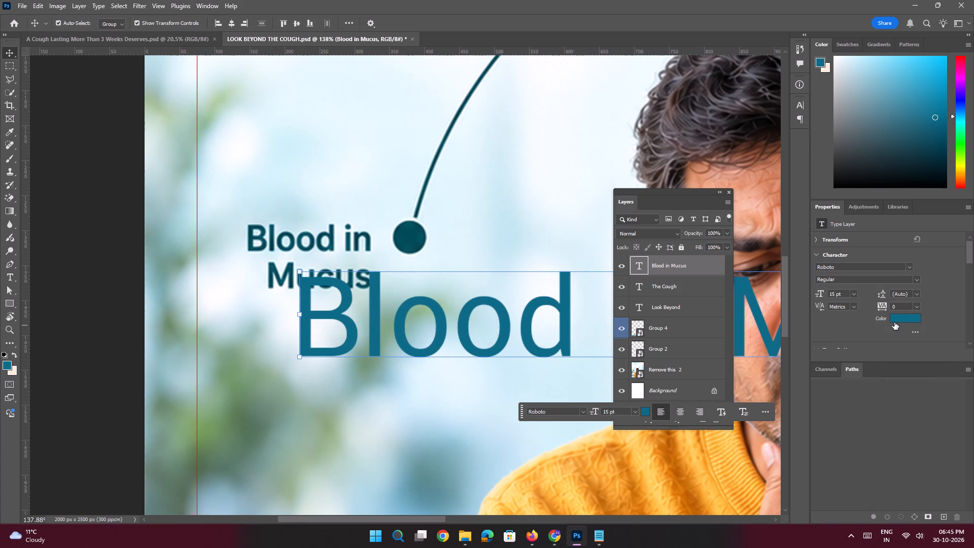
{"action": "left_click", "coordinate": [894, 322]}
{"action": "left_click_drag", "start_coordinate": [697, 396], "coordinate": [575, 404]}
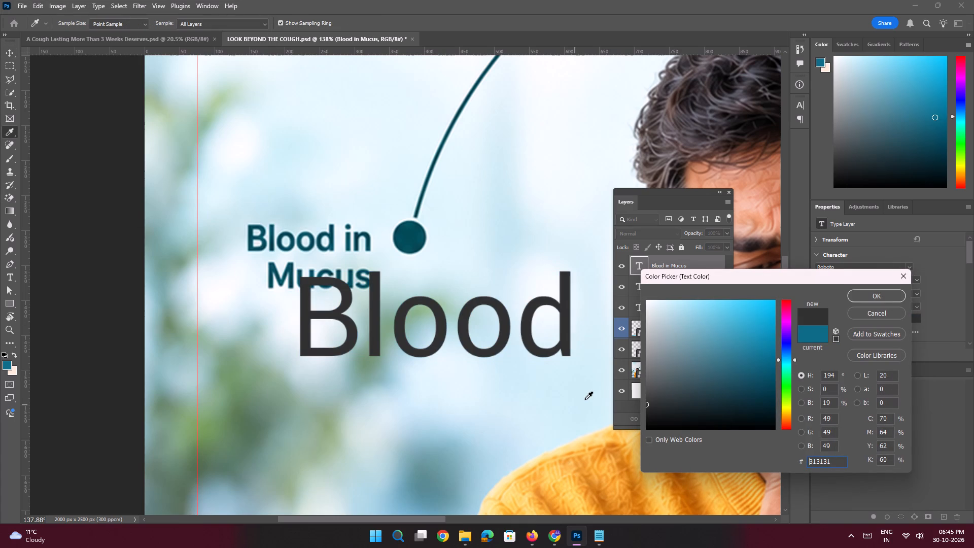
{"action": "key", "text": "Return"}
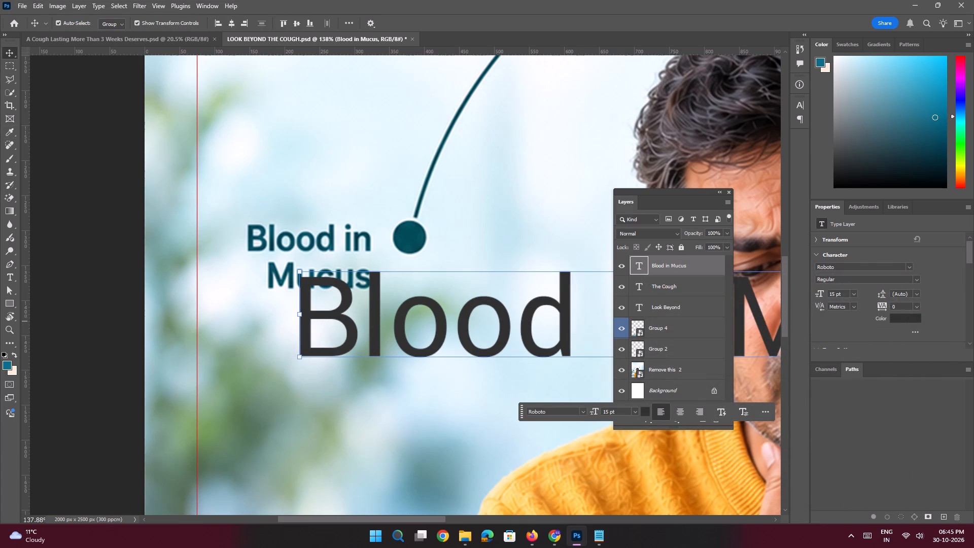
Set the "Blood in Mucus" text size to 6 pt, and reduce it to 5 pt.
{"action": "left_click_drag", "start_coordinate": [834, 295], "coordinate": [793, 268]}
{"action": "key", "text": "6"}
{"action": "key", "text": "Return"}
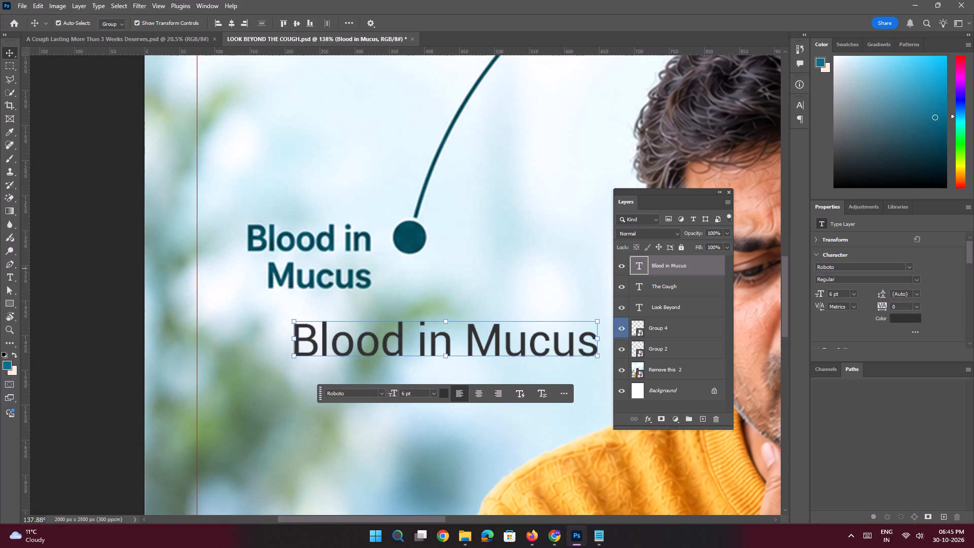
{"action": "left_click_drag", "start_coordinate": [833, 293], "coordinate": [807, 283]}
{"action": "key", "text": "5"}
{"action": "key", "text": "Return"}
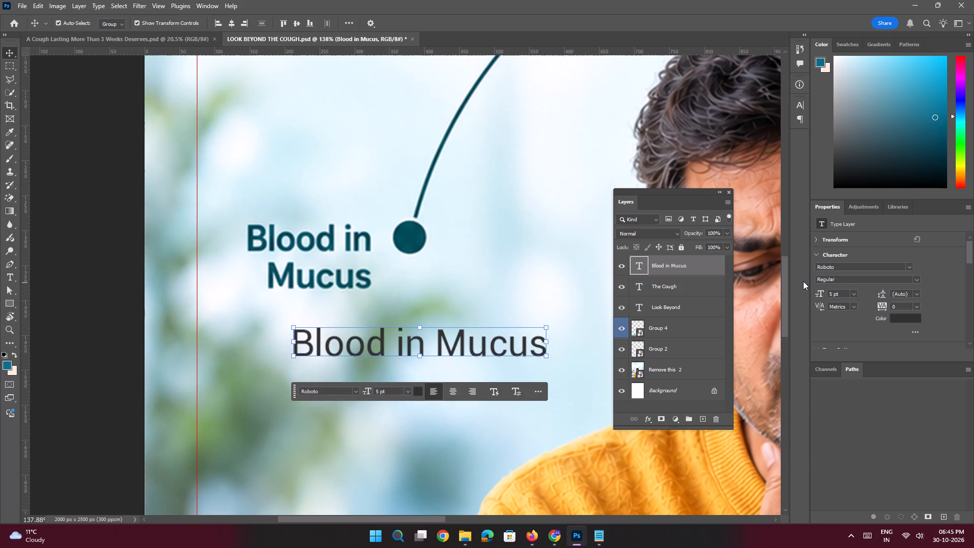
Right-align the new text and break it into two lines, "Blood in" above "Mucus".
{"action": "double_click", "coordinate": [437, 346]}
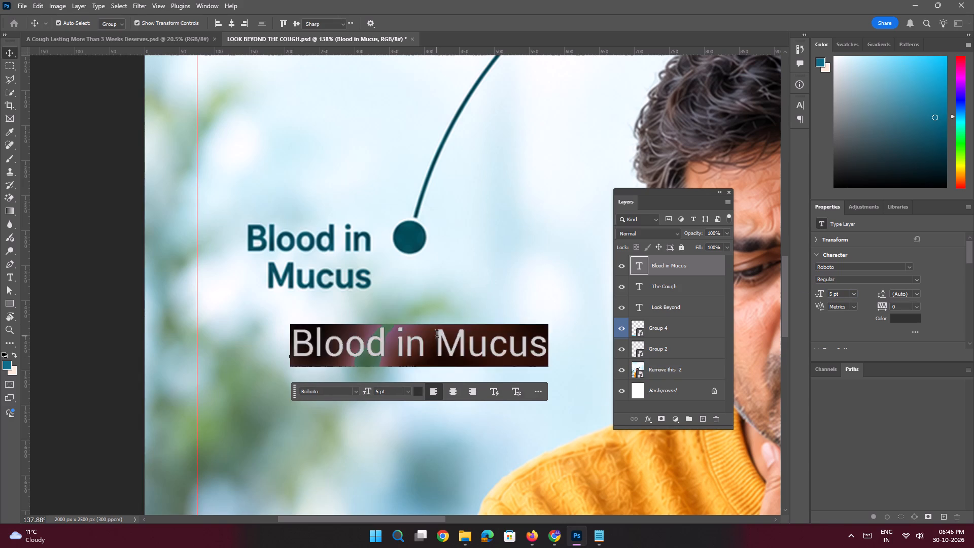
{"action": "left_click", "coordinate": [435, 331]}
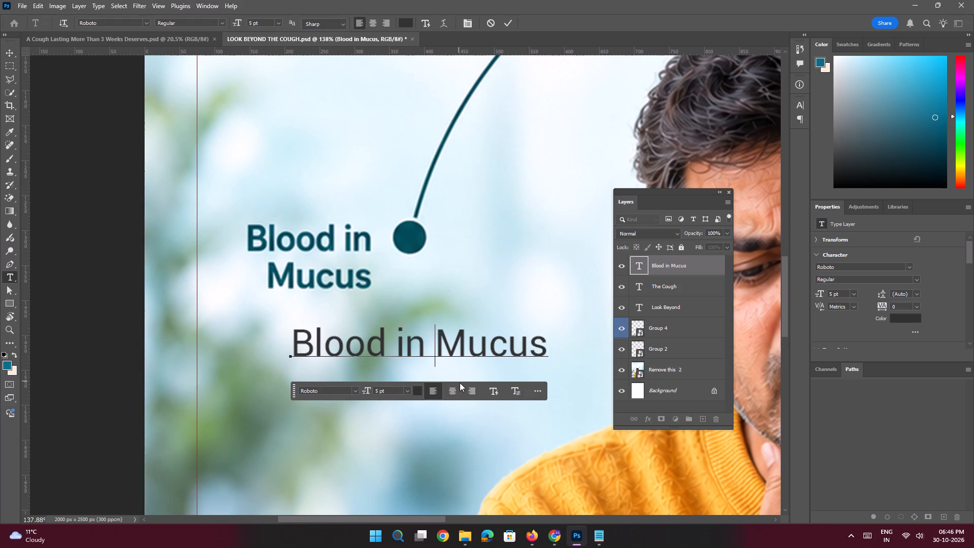
{"action": "left_click", "coordinate": [467, 387]}
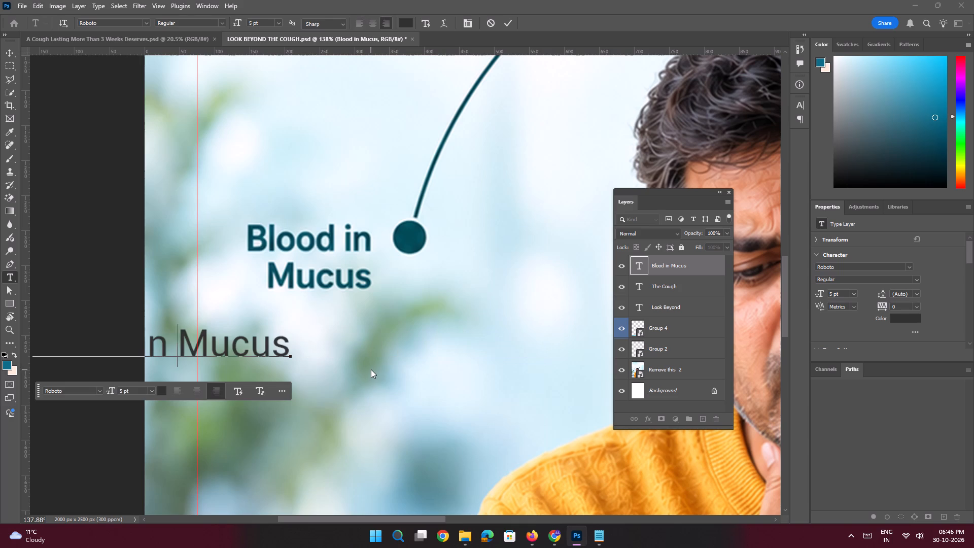
{"action": "key", "text": "Return"}
{"action": "key", "text": "Return"}
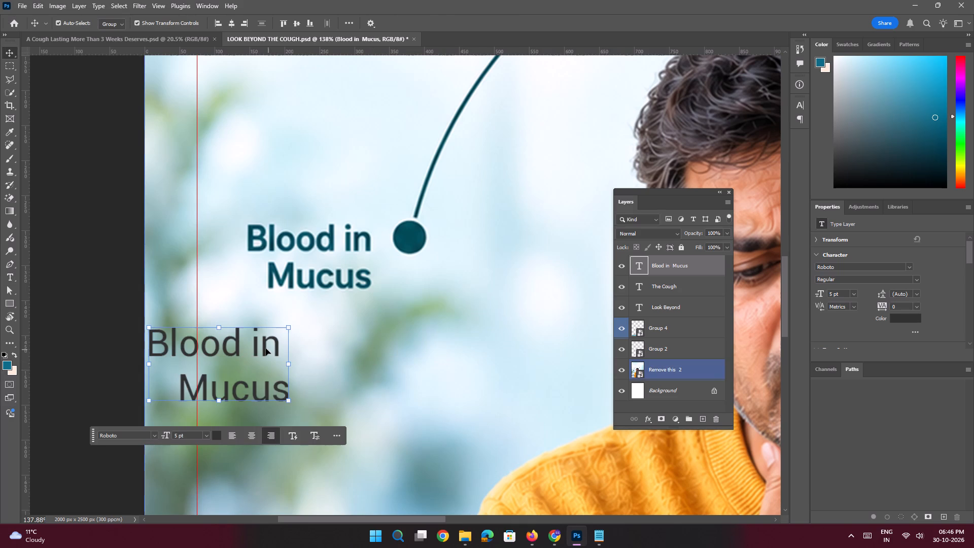
Move the two-line text beneath the original image label and delete the stray space after "in".
{"action": "left_click_drag", "start_coordinate": [265, 349], "coordinate": [367, 349]}
{"action": "double_click", "coordinate": [367, 349]}
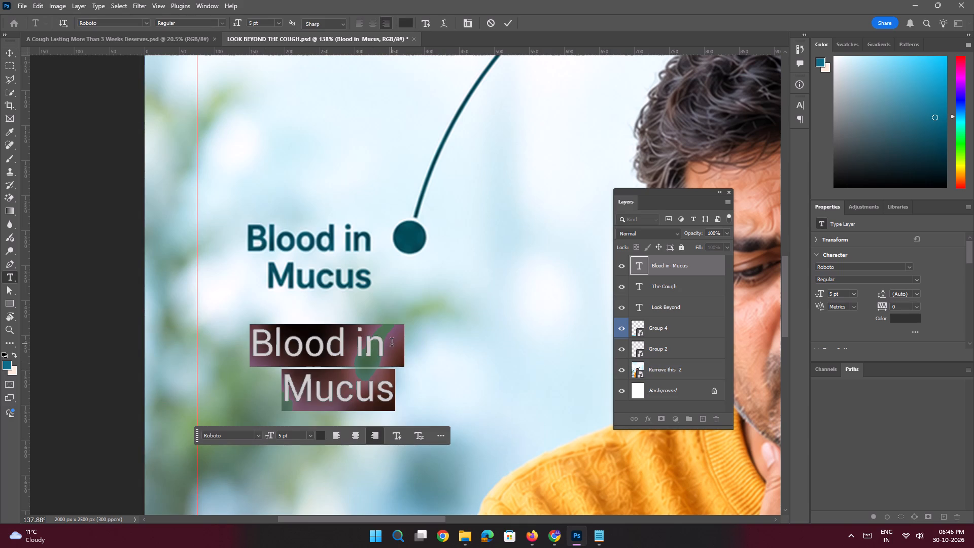
{"action": "left_click", "coordinate": [397, 344]}
{"action": "key", "text": "BackSpace"}
{"action": "key", "text": "Return"}
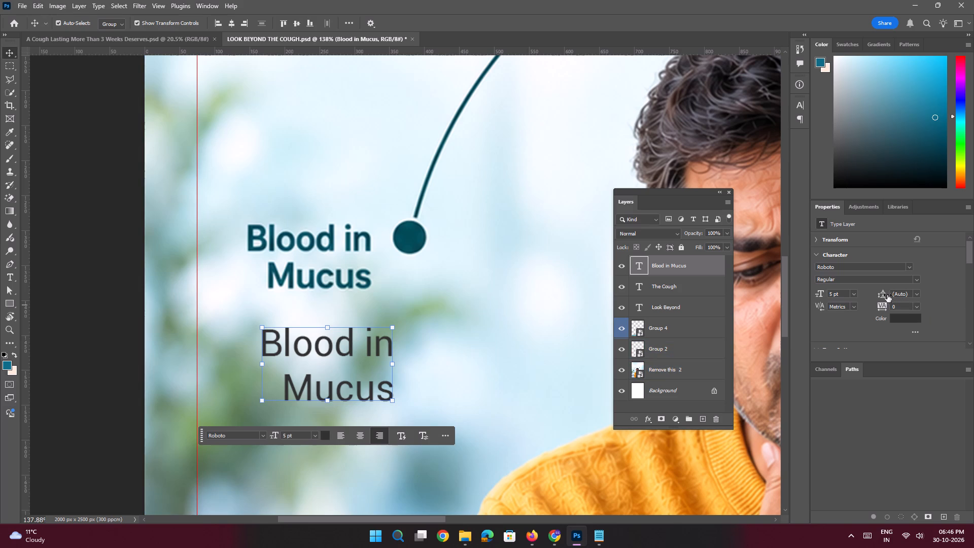
Set the new "Blood in Mucus" text to Roboto Medium with 5 pt leading.
{"action": "left_click", "coordinate": [916, 281]}
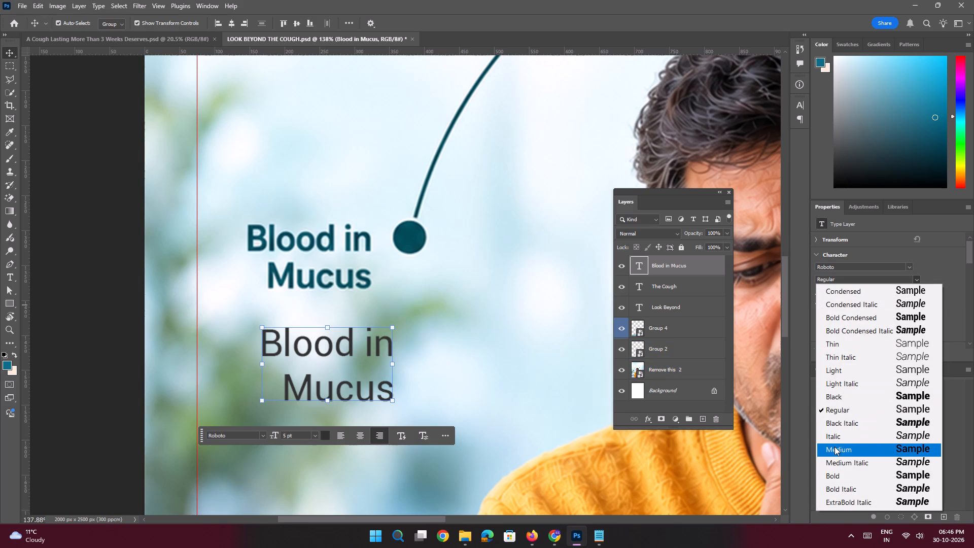
{"action": "left_click", "coordinate": [835, 452]}
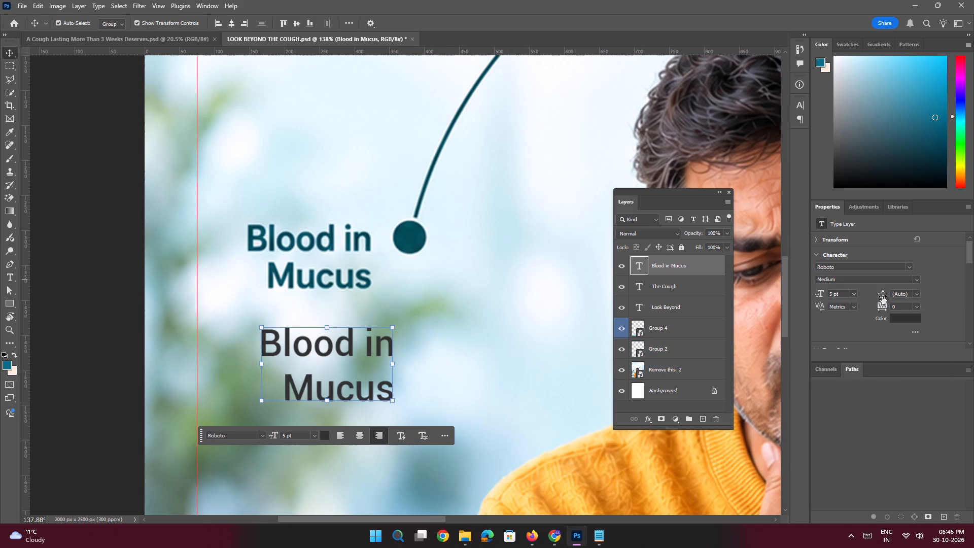
{"action": "left_click", "coordinate": [882, 296]}
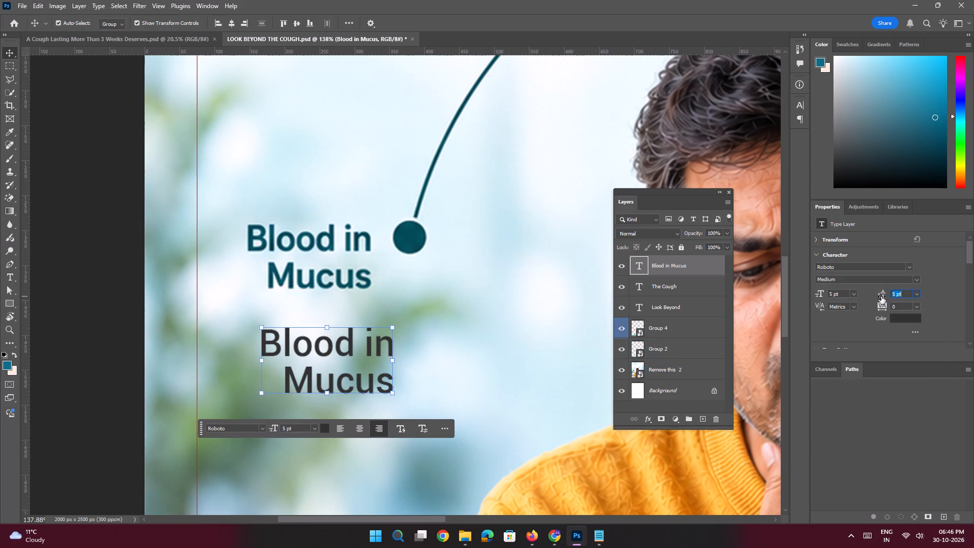
Move the new "Blood in Mucus" text up over the original image label.
{"action": "left_click_drag", "start_coordinate": [377, 353], "coordinate": [358, 251]}
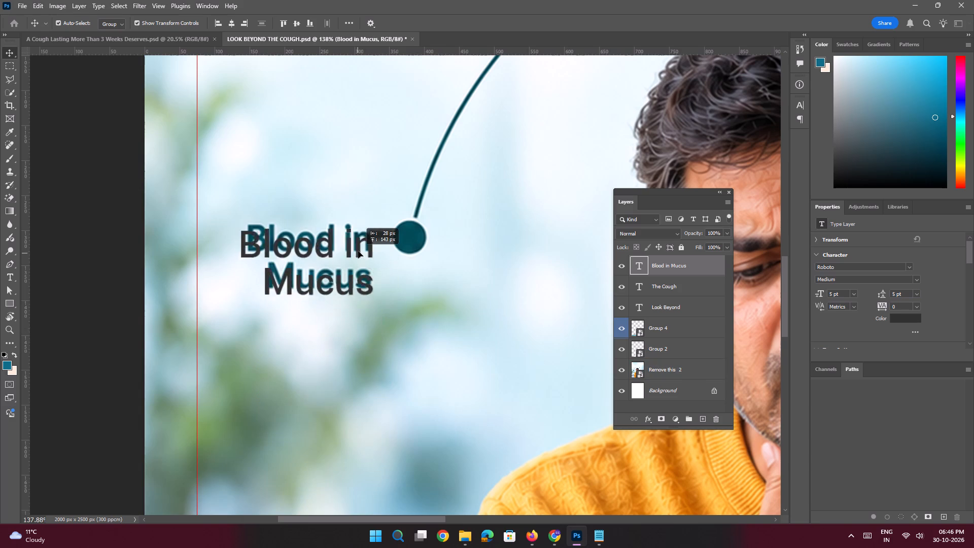
{"action": "left_click_drag", "start_coordinate": [358, 251], "coordinate": [358, 248]}
Duplicate the "Blood in Mucus" text and place the copy above it, near the "Persistent Chest Pain" label.
{"action": "key", "text": "space"}
{"action": "key", "text": "space"}
{"action": "key", "text": "space"}
{"action": "key", "text": "space"}
{"action": "key", "text": "space"}
{"action": "key", "text": "space"}
{"action": "key", "text": "space"}
{"action": "key", "text": "space"}
{"action": "key", "text": "space"}
{"action": "key", "text": "space"}
{"action": "key", "text": "space"}
{"action": "key", "text": "space"}
{"action": "key", "text": "space"}
{"action": "key", "text": "space"}
{"action": "key", "text": "space"}
{"action": "key", "text": "space"}
{"action": "key", "text": "space"}
{"action": "key", "text": "space"}
{"action": "key", "text": "space"}
{"action": "key", "text": "space"}
{"action": "left_click_drag", "start_coordinate": [358, 241], "coordinate": [378, 521]}
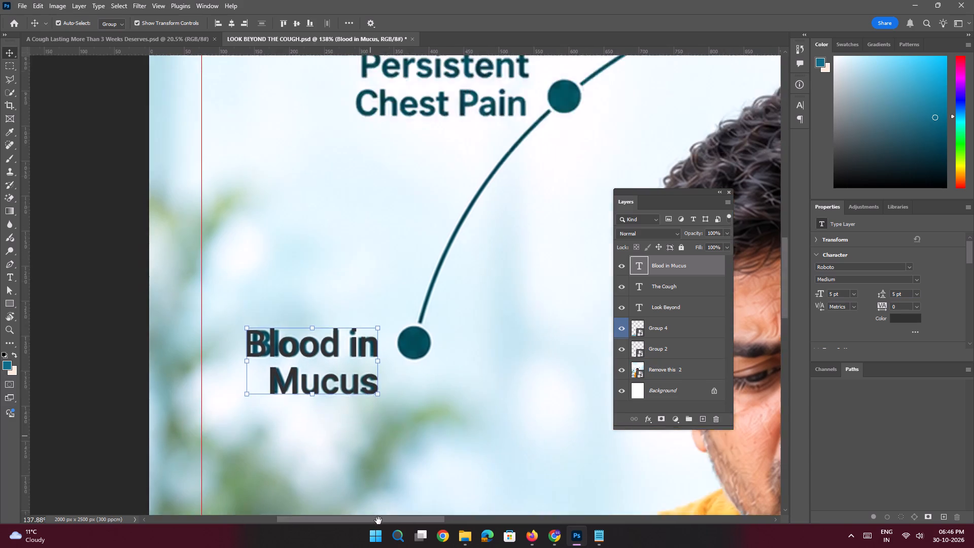
{"action": "left_click_drag", "start_coordinate": [378, 521], "coordinate": [376, 459]}
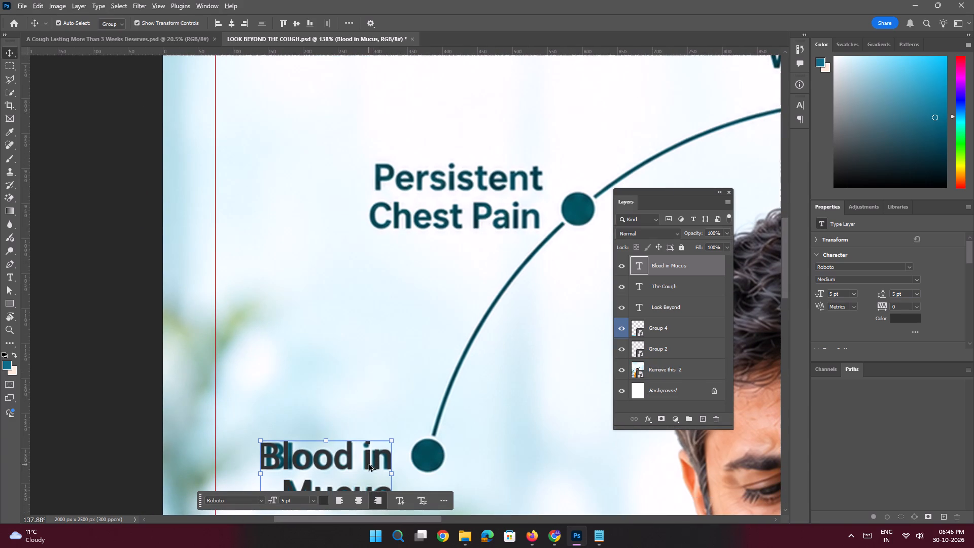
{"action": "left_click_drag", "start_coordinate": [368, 459], "coordinate": [368, 313], "text": "alt+shift"}
Replace the duplicate's text with "Persistent Chest Pain" copied from the slide notes in Notepad.
{"action": "key", "text": "space"}
{"action": "key", "text": "space"}
{"action": "key", "text": "space"}
{"action": "key", "text": "space"}
{"action": "key", "text": "space"}
{"action": "key", "text": "space"}
{"action": "left_click_drag", "start_coordinate": [368, 313], "coordinate": [330, 396]}
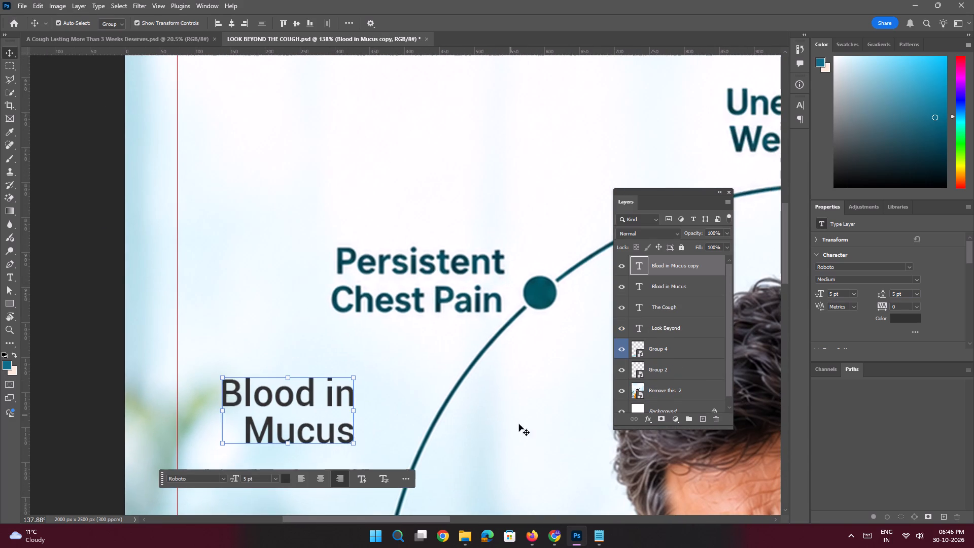
{"action": "left_click", "coordinate": [595, 529]}
{"action": "left_click_drag", "start_coordinate": [690, 261], "coordinate": [689, 261]}
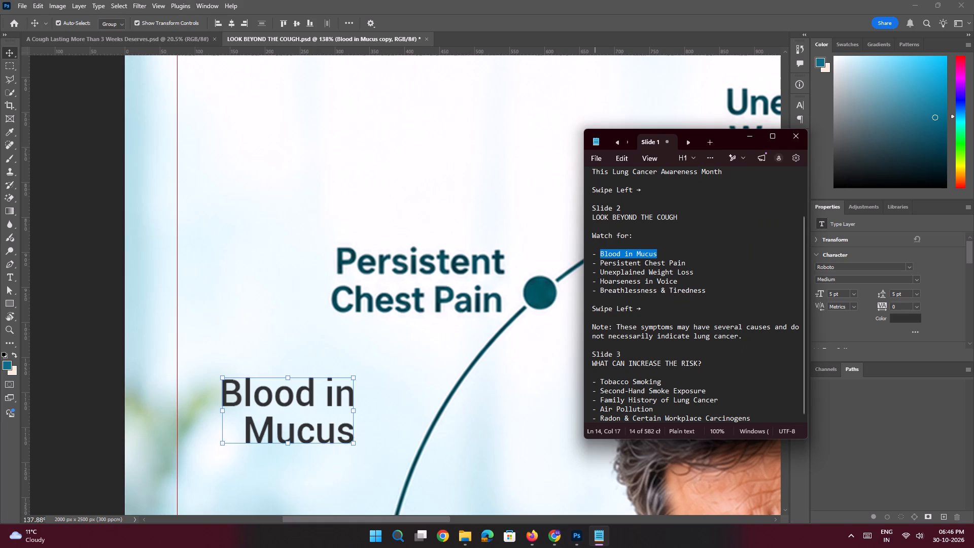
{"action": "left_click_drag", "start_coordinate": [689, 261], "coordinate": [600, 262]}
{"action": "key", "text": "ctrl+c"}
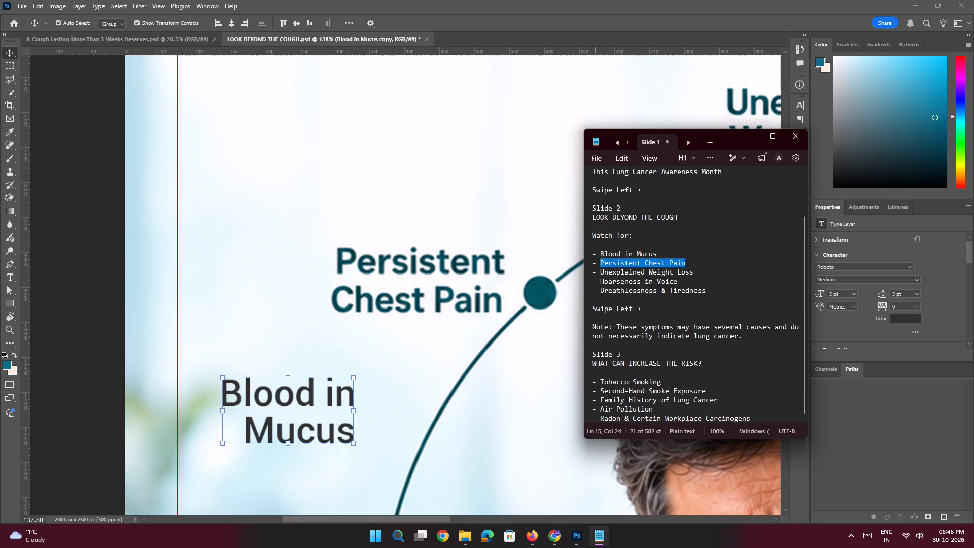
{"action": "left_click", "coordinate": [750, 141]}
{"action": "double_click", "coordinate": [274, 395]}
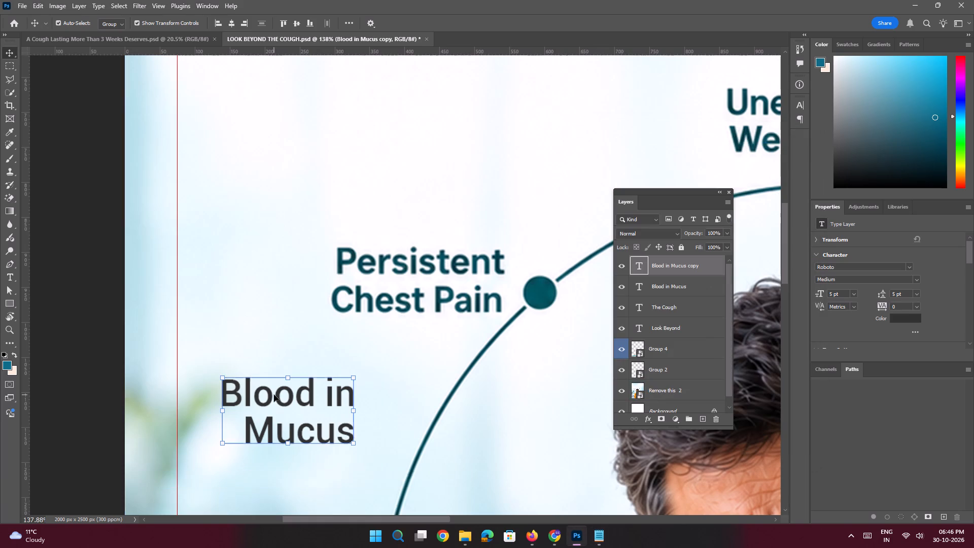
{"action": "key", "text": "ctrl+v"}
{"action": "key", "text": "Return"}
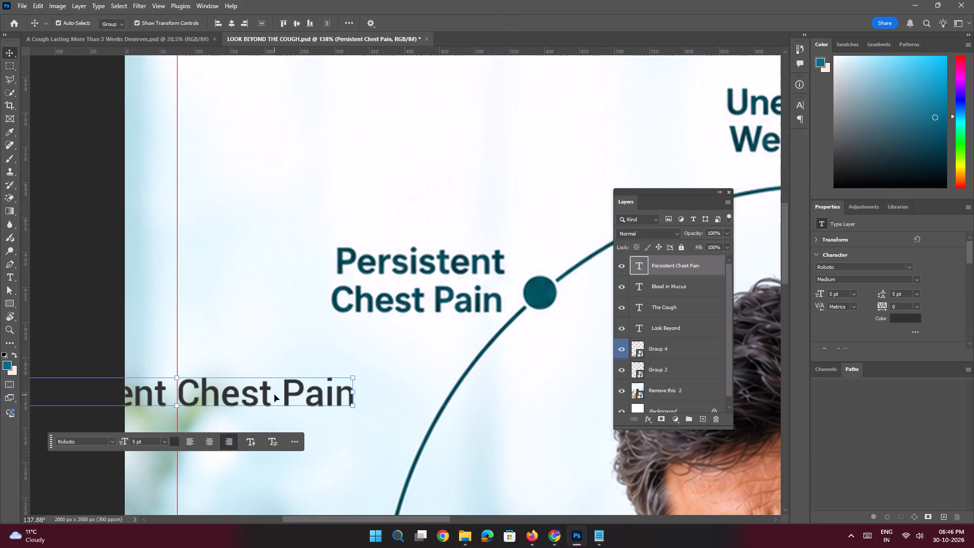
Break the new text into two lines, "Persistent" above "Chest Pain", and centre-align it.
{"action": "left_click_drag", "start_coordinate": [274, 395], "coordinate": [453, 389], "text": "shift"}
{"action": "double_click", "coordinate": [415, 390]}
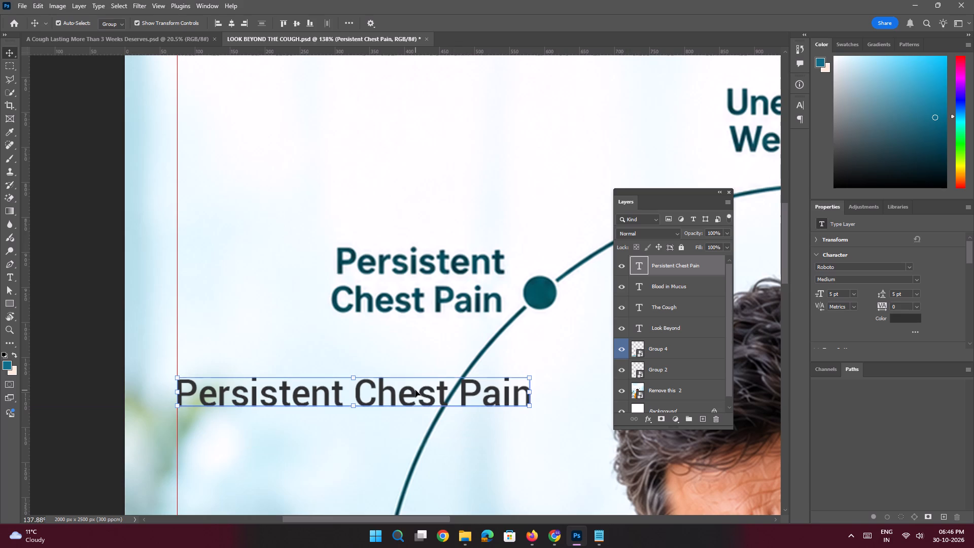
{"action": "left_click", "coordinate": [355, 386]}
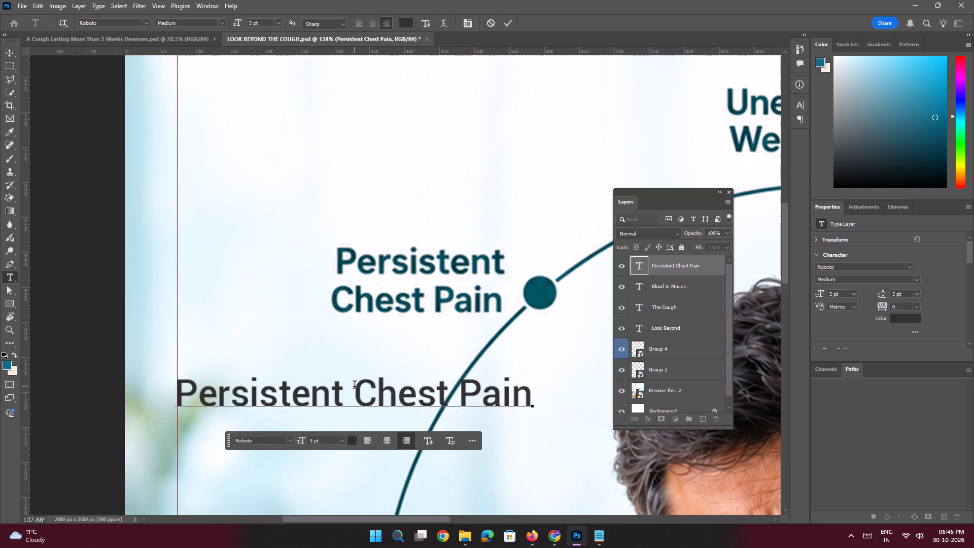
{"action": "key", "text": "Return"}
{"action": "key", "text": "Return"}
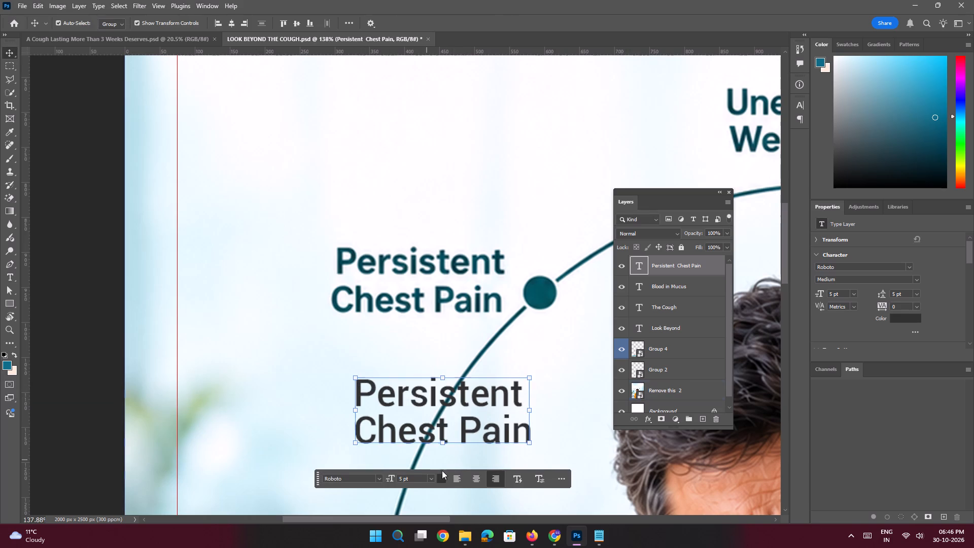
{"action": "left_click", "coordinate": [476, 480]}
Add a leading space before "Persistent" and position the two-line text over the original "Persistent Chest Pain" image label.
{"action": "left_click_drag", "start_coordinate": [501, 403], "coordinate": [341, 283]}
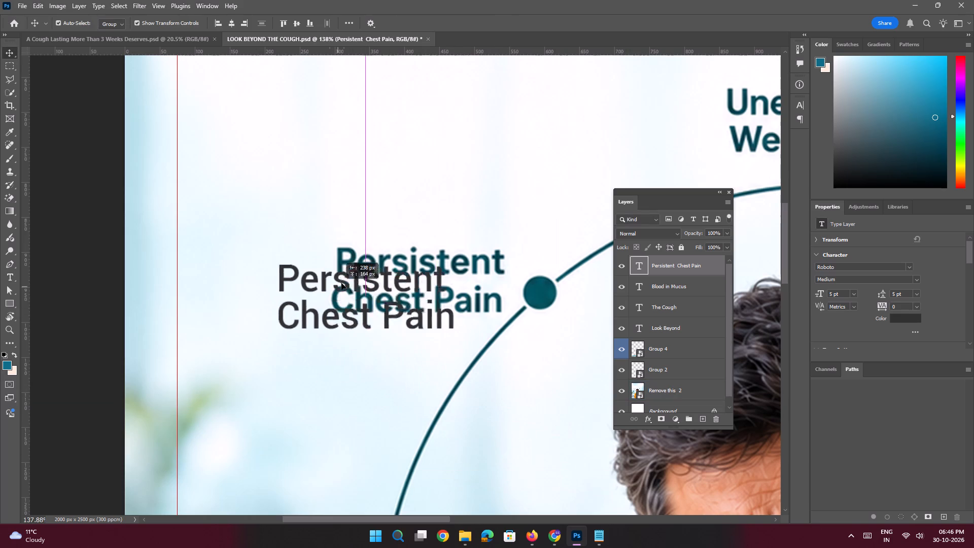
{"action": "left_click_drag", "start_coordinate": [341, 283], "coordinate": [344, 280]}
{"action": "double_click", "coordinate": [344, 280]}
{"action": "left_click", "coordinate": [287, 264]}
{"action": "key", "text": "space"}
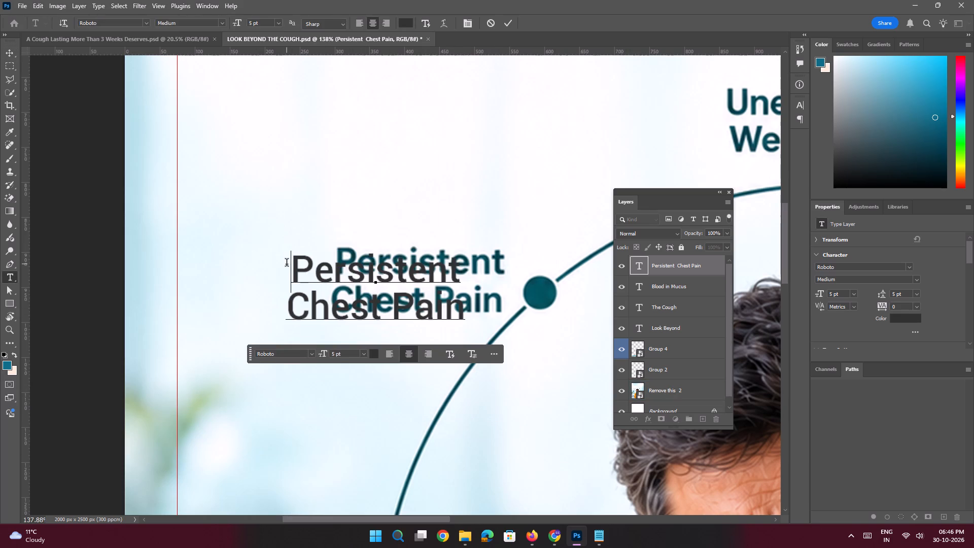
{"action": "key", "text": "Return"}
{"action": "left_click_drag", "start_coordinate": [311, 299], "coordinate": [351, 287]}
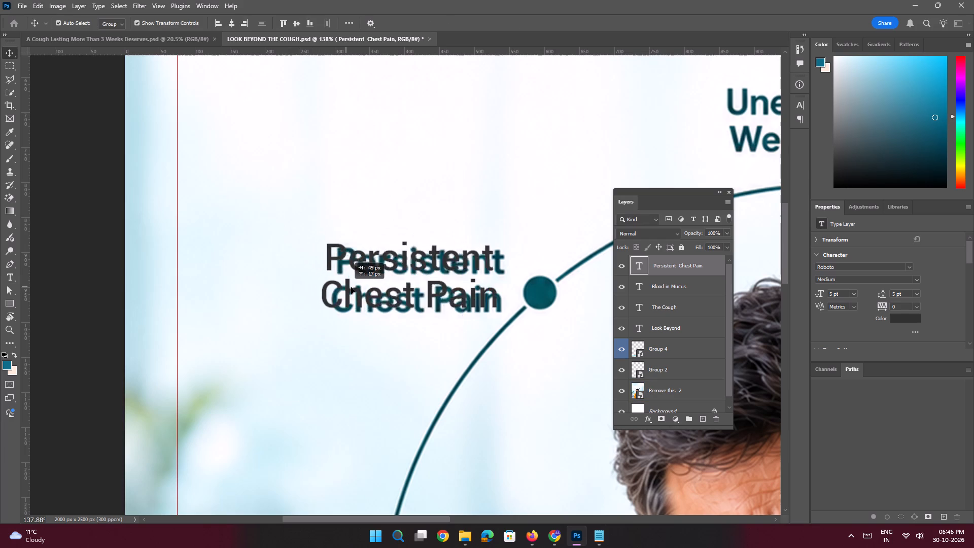
{"action": "left_click_drag", "start_coordinate": [351, 287], "coordinate": [355, 291]}
Copy "Unexplained Weight Loss" from the slide notes in Notepad and return to the Photoshop slide.
{"action": "key", "text": "space"}
{"action": "key", "text": "space"}
{"action": "key", "text": "space"}
{"action": "key", "text": "space"}
{"action": "key", "text": "space"}
{"action": "key", "text": "space"}
{"action": "key", "text": "space"}
{"action": "key", "text": "space"}
{"action": "key", "text": "space"}
{"action": "key", "text": "space"}
{"action": "key", "text": "space"}
{"action": "key", "text": "space"}
{"action": "key", "text": "space"}
{"action": "key", "text": "space"}
{"action": "key", "text": "space"}
{"action": "key", "text": "space"}
{"action": "key", "text": "space"}
{"action": "key", "text": "space"}
{"action": "key", "text": "space"}
{"action": "key", "text": "space"}
{"action": "left_click_drag", "start_coordinate": [403, 224], "coordinate": [217, 268]}
{"action": "left_click", "coordinate": [249, 259]}
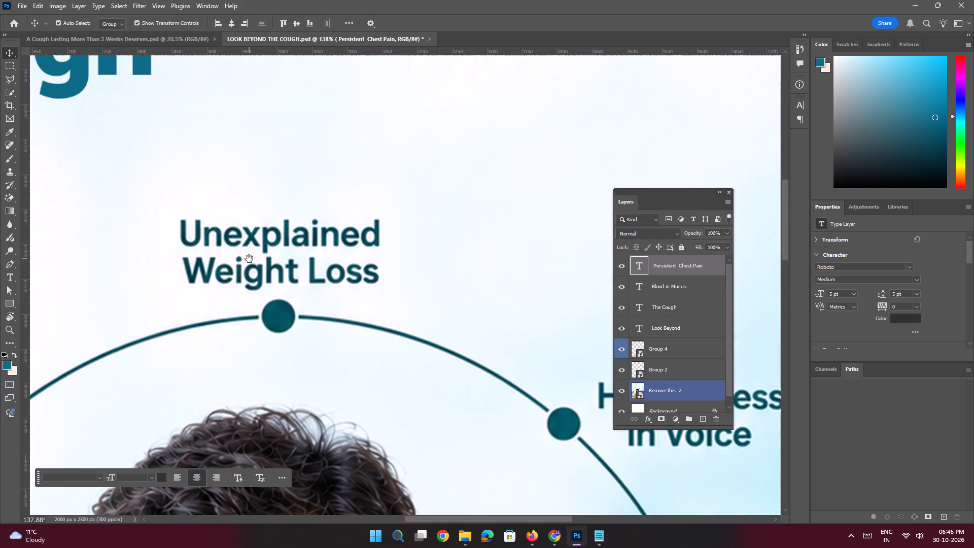
{"action": "left_click", "coordinate": [601, 540]}
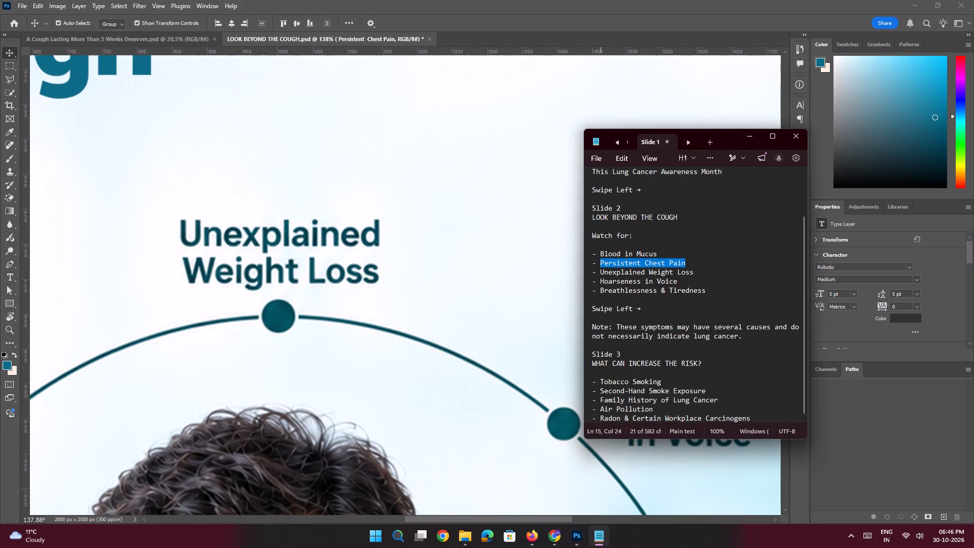
{"action": "left_click_drag", "start_coordinate": [696, 271], "coordinate": [600, 272]}
{"action": "key", "text": "ctrl+c"}
{"action": "left_click", "coordinate": [746, 135]}
Duplicate the "Persistent Chest Pain" text and place the copy over the original "Unexplained Weight Loss" image label.
{"action": "key", "text": "space"}
{"action": "key", "text": "space"}
{"action": "key", "text": "space"}
{"action": "key", "text": "space"}
{"action": "key", "text": "space"}
{"action": "key", "text": "space"}
{"action": "key", "text": "space"}
{"action": "key", "text": "space"}
{"action": "key", "text": "space"}
{"action": "key", "text": "space"}
{"action": "key", "text": "space"}
{"action": "key", "text": "space"}
{"action": "key", "text": "space"}
{"action": "key", "text": "space"}
{"action": "key", "text": "space"}
{"action": "key", "text": "space"}
{"action": "key", "text": "space"}
{"action": "key", "text": "space"}
{"action": "key", "text": "space"}
{"action": "key", "text": "space"}
{"action": "left_click_drag", "start_coordinate": [332, 247], "coordinate": [337, 245]}
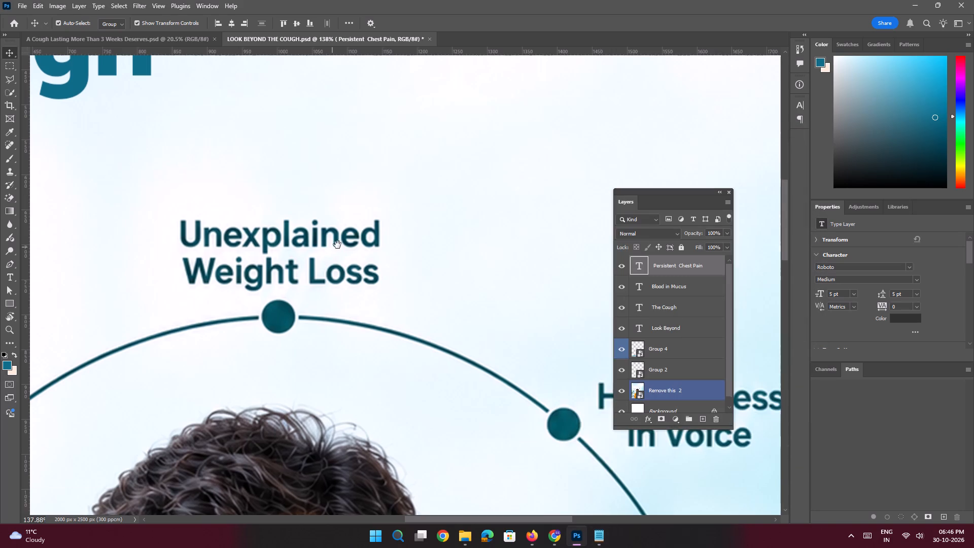
{"action": "left_click_drag", "start_coordinate": [337, 245], "coordinate": [363, 232]}
{"action": "left_click_drag", "start_coordinate": [343, 244], "coordinate": [368, 237]}
{"action": "left_click", "coordinate": [379, 234]}
{"action": "left_click_drag", "start_coordinate": [106, 318], "coordinate": [112, 237], "text": "alt+shift"}
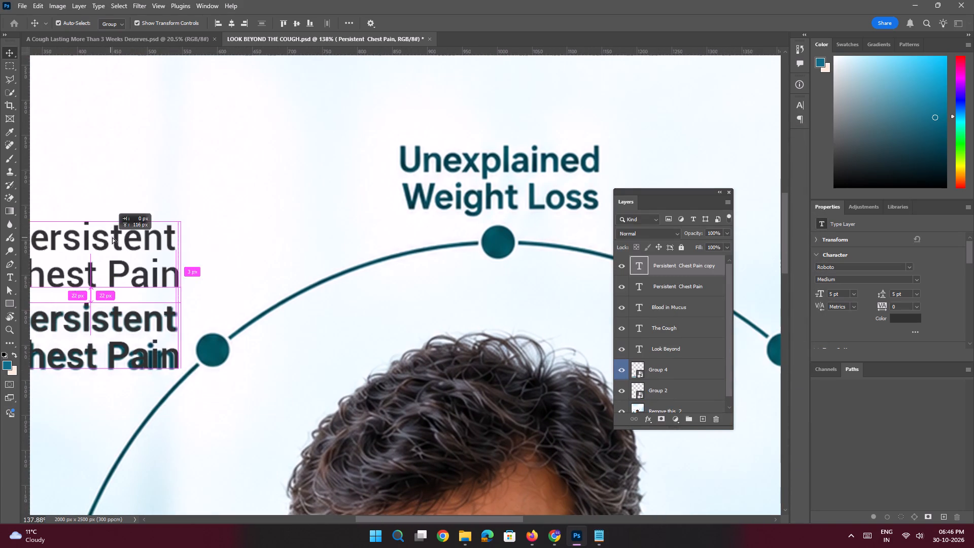
{"action": "left_click_drag", "start_coordinate": [112, 237], "coordinate": [517, 158], "text": "alt+shift"}
Replace the duplicate's text with the copied "Unexplained Weight Loss".
{"action": "key", "text": "space"}
{"action": "key", "text": "space"}
{"action": "key", "text": "space"}
{"action": "key", "text": "space"}
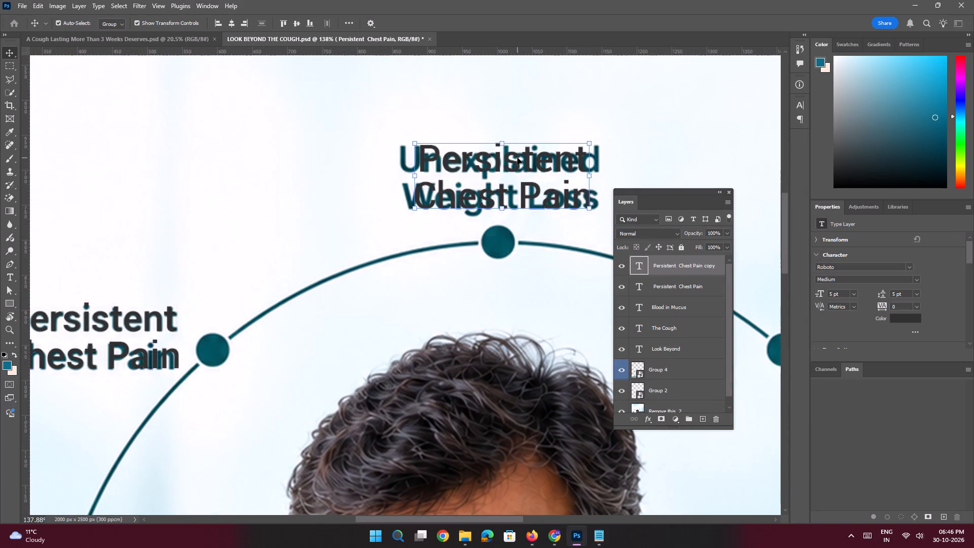
{"action": "left_click_drag", "start_coordinate": [517, 158], "coordinate": [410, 195]}
{"action": "double_click", "coordinate": [406, 208]}
{"action": "key", "text": "ctrl+v"}
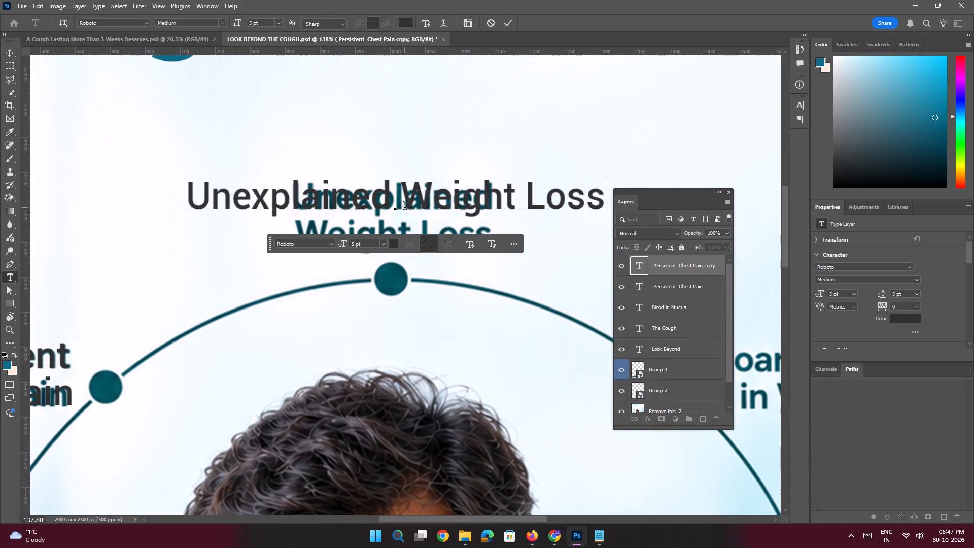
{"action": "key", "text": "Return"}
Break the text into two lines, "Unexplained" above "Weight Loss", and position it over the original image label.
{"action": "left_click_drag", "start_coordinate": [413, 195], "coordinate": [407, 148], "text": "shift"}
{"action": "double_click", "coordinate": [407, 148]}
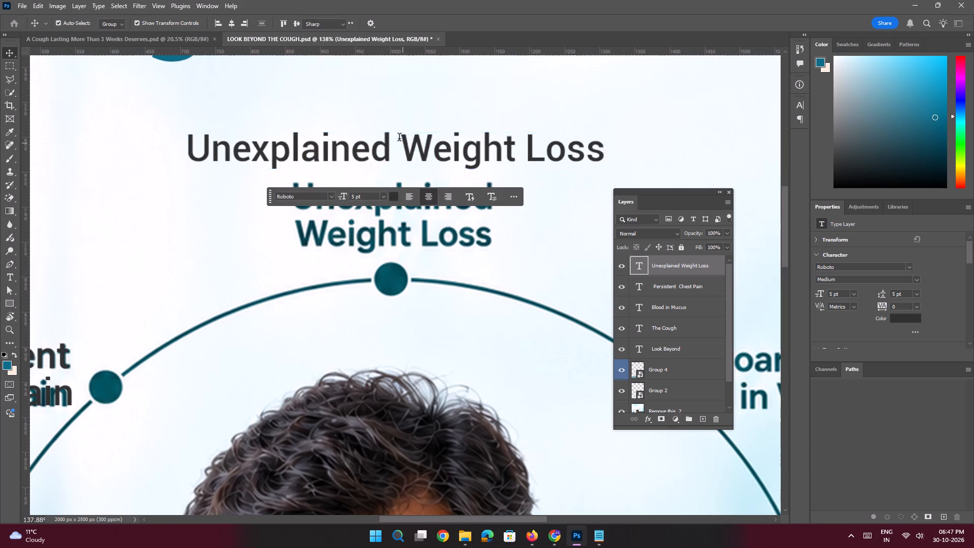
{"action": "left_click", "coordinate": [400, 135]}
{"action": "key", "text": "Return"}
{"action": "key", "text": "Return"}
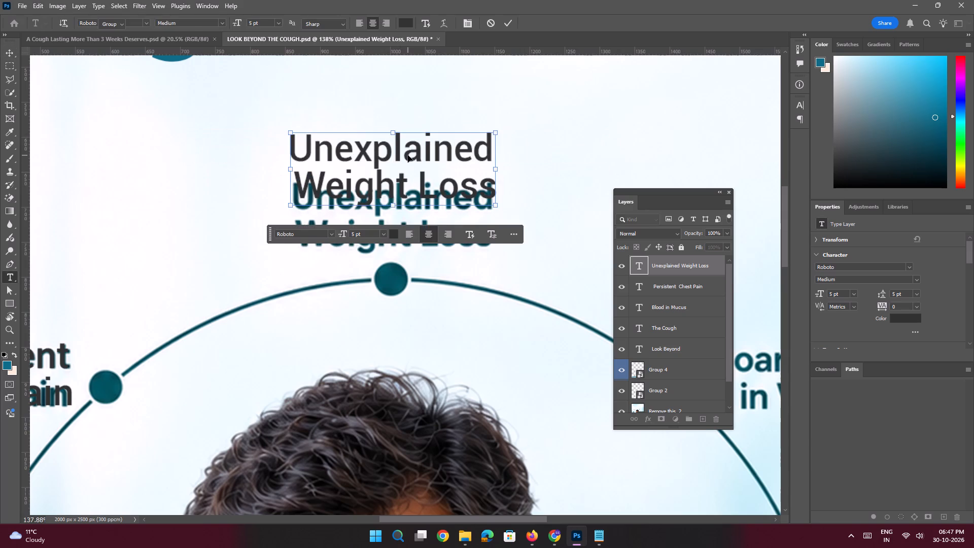
{"action": "left_click_drag", "start_coordinate": [408, 155], "coordinate": [413, 205], "text": "shift"}
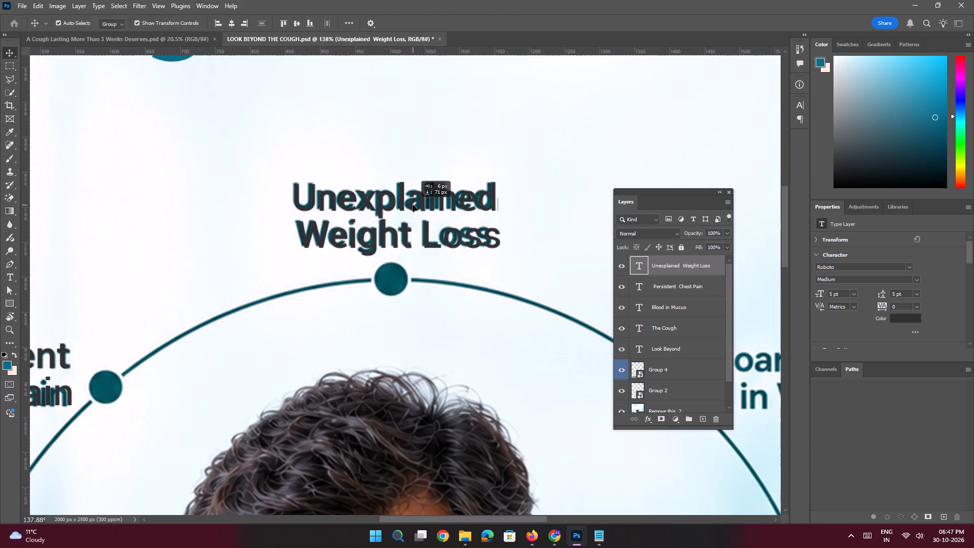
{"action": "left_click_drag", "start_coordinate": [413, 205], "coordinate": [412, 202], "text": "shift"}
Copy "Hoarseness in Voice" from the slide notes in Notepad and return to the Photoshop slide.
{"action": "key", "text": "space"}
{"action": "key", "text": "space"}
{"action": "key", "text": "space"}
{"action": "key", "text": "space"}
{"action": "key", "text": "space"}
{"action": "key", "text": "space"}
{"action": "key", "text": "space"}
{"action": "key", "text": "space"}
{"action": "key", "text": "space"}
{"action": "key", "text": "space"}
{"action": "key", "text": "space"}
{"action": "key", "text": "space"}
{"action": "key", "text": "space"}
{"action": "key", "text": "space"}
{"action": "key", "text": "space"}
{"action": "key", "text": "space"}
{"action": "key", "text": "space"}
{"action": "key", "text": "space"}
{"action": "left_click_drag", "start_coordinate": [465, 196], "coordinate": [399, 188]}
{"action": "left_click", "coordinate": [483, 225]}
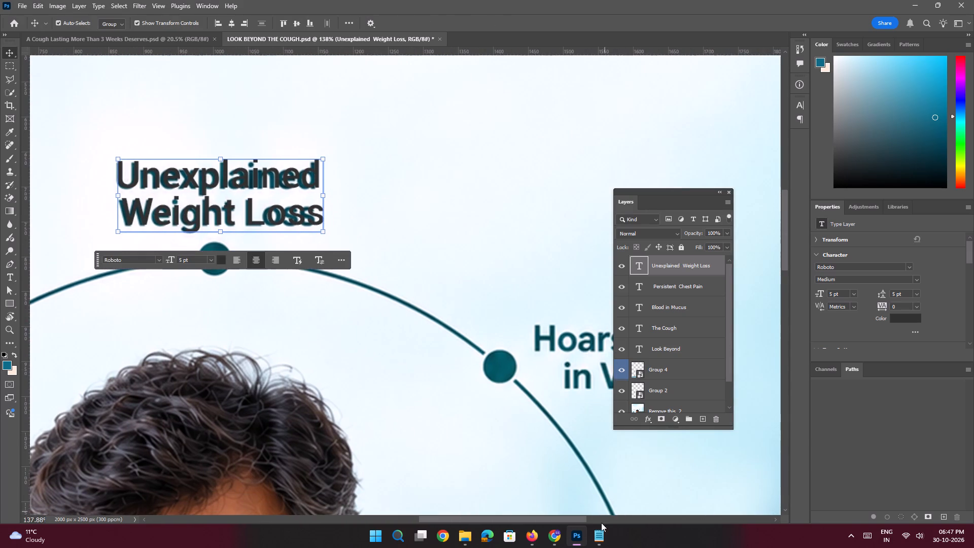
{"action": "left_click", "coordinate": [599, 535]}
{"action": "left_click_drag", "start_coordinate": [681, 282], "coordinate": [599, 281]}
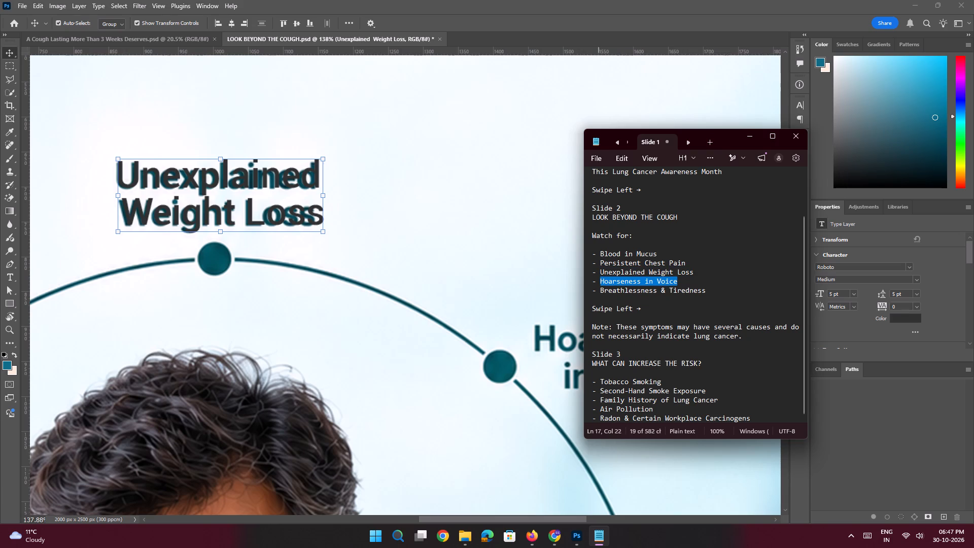
{"action": "left_click_drag", "start_coordinate": [599, 281], "coordinate": [599, 281]}
{"action": "key", "text": "ctrl+c"}
{"action": "left_click", "coordinate": [752, 137]}
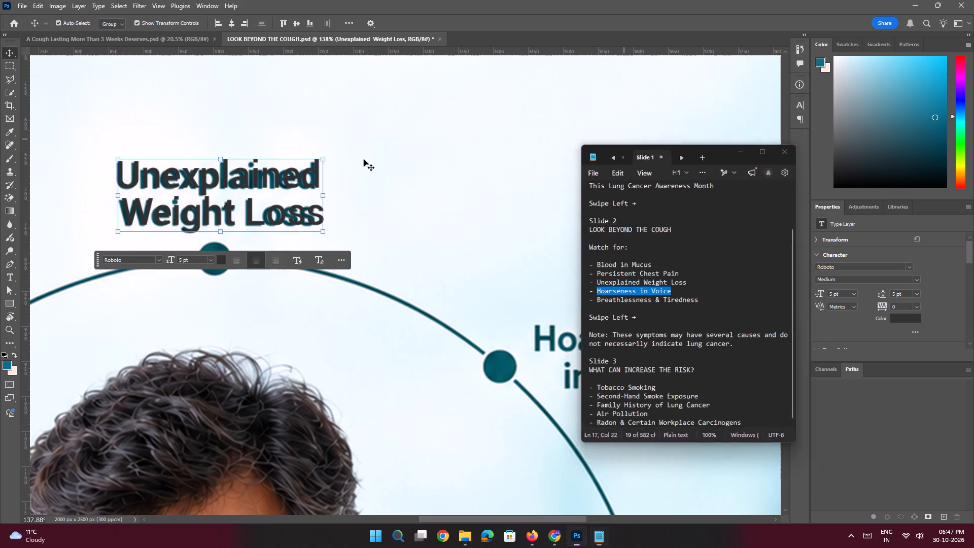
Duplicate the "Unexplained Weight Loss" text and place the copy over the original "Hoarseness in Voice" image label.
{"action": "left_click_drag", "start_coordinate": [305, 175], "coordinate": [468, 274], "text": "alt+shift"}
{"action": "key", "text": "space"}
{"action": "key", "text": "space"}
{"action": "key", "text": "space"}
{"action": "key", "text": "space"}
{"action": "key", "text": "space"}
{"action": "key", "text": "space"}
{"action": "key", "text": "space"}
{"action": "key", "text": "space"}
{"action": "left_click_drag", "start_coordinate": [469, 274], "coordinate": [448, 264]}
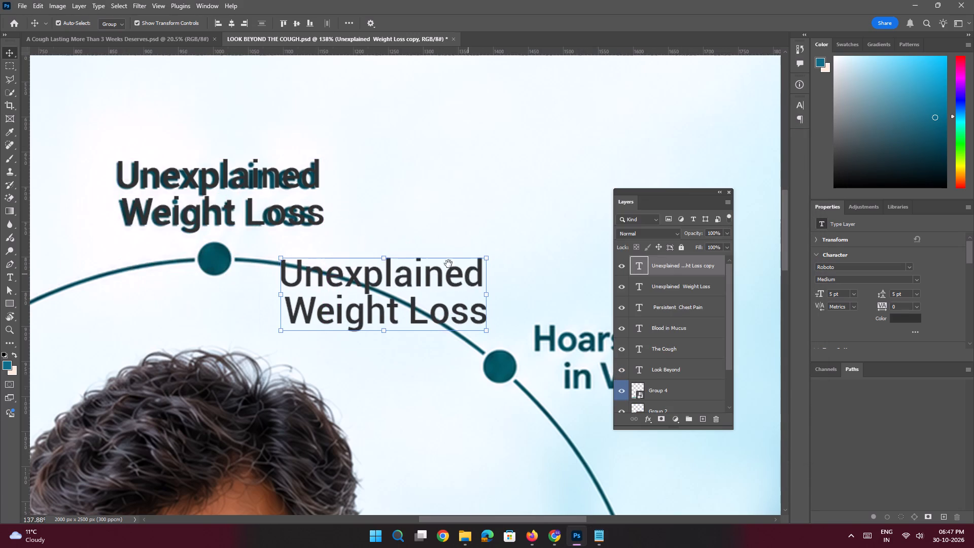
{"action": "left_click_drag", "start_coordinate": [448, 264], "coordinate": [307, 209]}
{"action": "left_click_drag", "start_coordinate": [299, 212], "coordinate": [531, 277]}
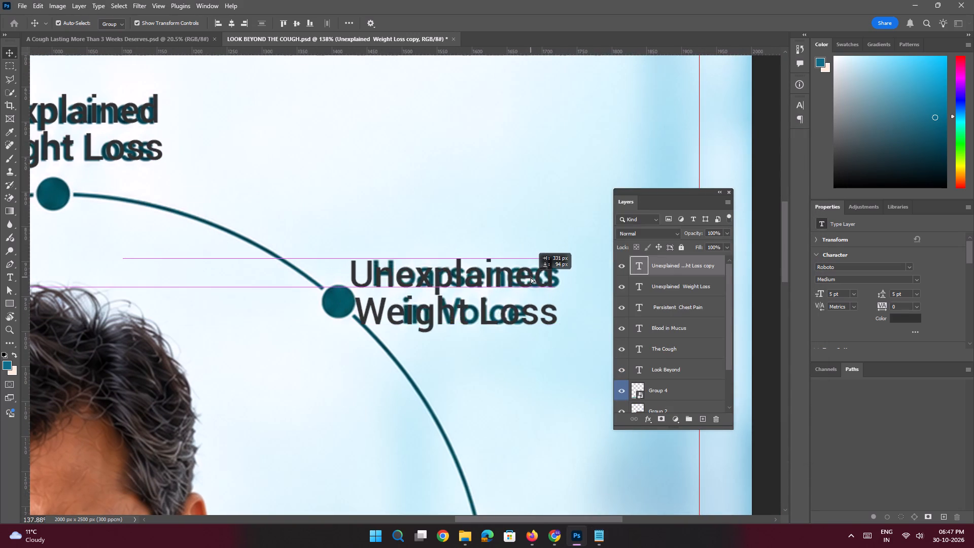
{"action": "left_click_drag", "start_coordinate": [531, 277], "coordinate": [543, 276]}
Replace the duplicate's text with the copied "Hoarseness in Voice".
{"action": "double_click", "coordinate": [543, 276]}
{"action": "key", "text": "ctrl+v"}
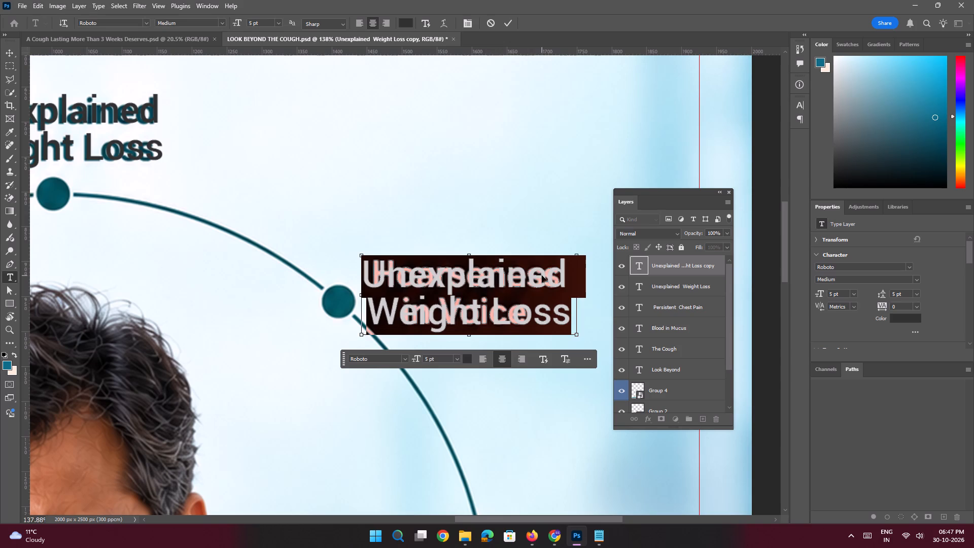
{"action": "key", "text": "Return"}
Break the text into two lines, "Hoarseness" above "in Voice", and position it over the original image label.
{"action": "left_click_drag", "start_coordinate": [542, 276], "coordinate": [531, 166], "text": "shift"}
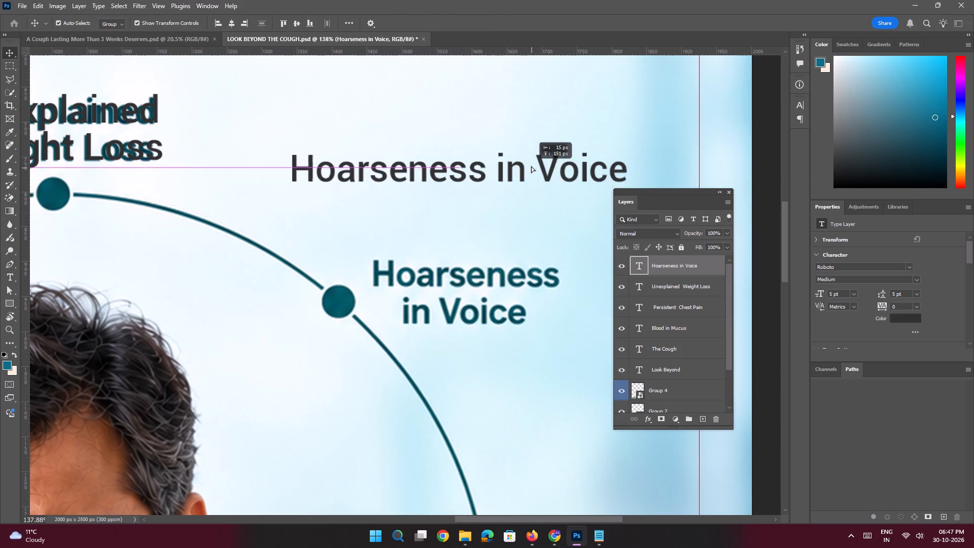
{"action": "left_click_drag", "start_coordinate": [531, 166], "coordinate": [531, 165], "text": "shift"}
{"action": "double_click", "coordinate": [529, 172]}
{"action": "left_click", "coordinate": [493, 155]}
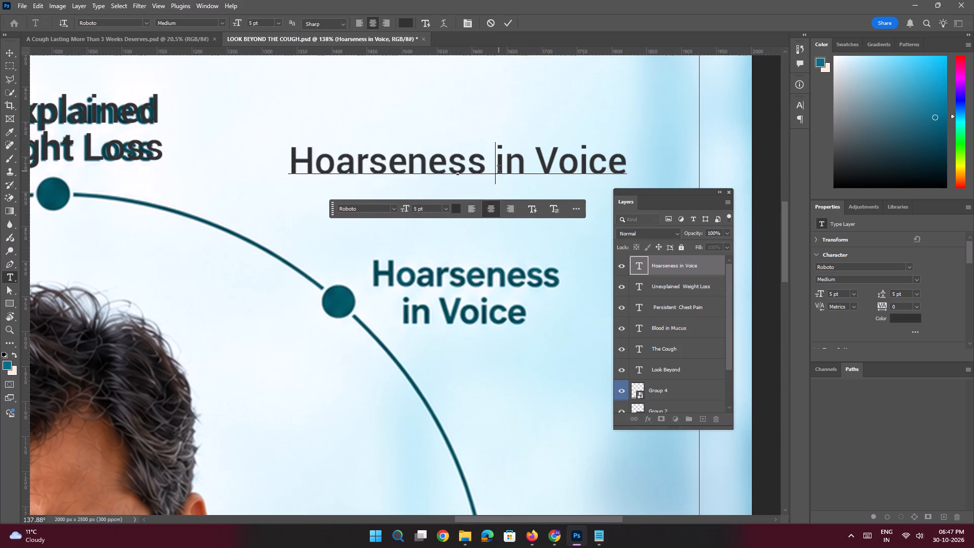
{"action": "key", "text": "Return"}
{"action": "key", "text": "Return"}
{"action": "left_click_drag", "start_coordinate": [499, 171], "coordinate": [499, 174]}
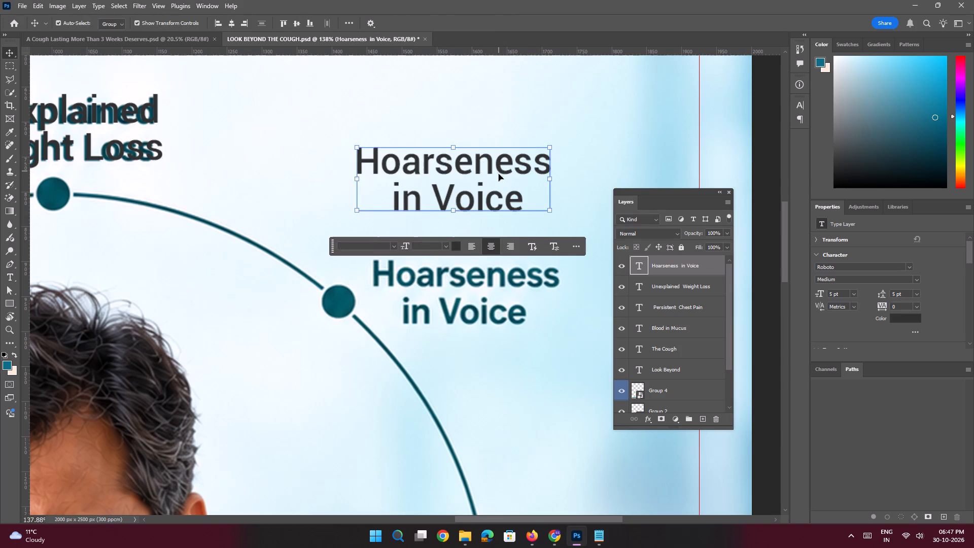
{"action": "left_click_drag", "start_coordinate": [499, 174], "coordinate": [514, 282]}
Copy "Breathlessness & Tiredness" from the slide notes in Notepad and return to the Photoshop slide.
{"action": "key", "text": "space"}
{"action": "key", "text": "space"}
{"action": "key", "text": "space"}
{"action": "key", "text": "space"}
{"action": "key", "text": "space"}
{"action": "key", "text": "space"}
{"action": "key", "text": "space"}
{"action": "key", "text": "space"}
{"action": "key", "text": "space"}
{"action": "key", "text": "space"}
{"action": "key", "text": "space"}
{"action": "key", "text": "space"}
{"action": "key", "text": "space"}
{"action": "key", "text": "space"}
{"action": "key", "text": "space"}
{"action": "key", "text": "space"}
{"action": "key", "text": "space"}
{"action": "key", "text": "space"}
{"action": "key", "text": "space"}
{"action": "left_click_drag", "start_coordinate": [514, 282], "coordinate": [477, 188]}
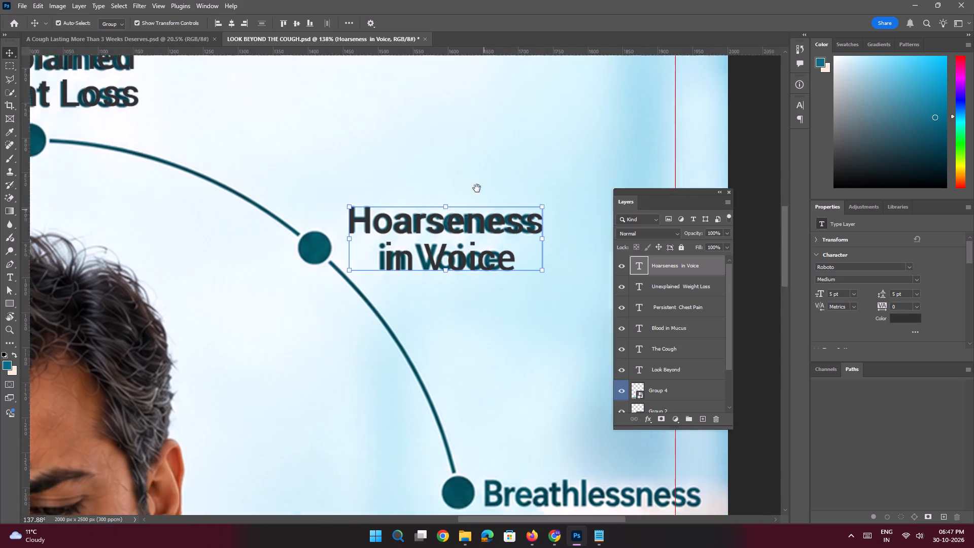
{"action": "left_click_drag", "start_coordinate": [477, 188], "coordinate": [476, 185]}
{"action": "left_click", "coordinate": [502, 290]}
{"action": "left_click", "coordinate": [602, 533]}
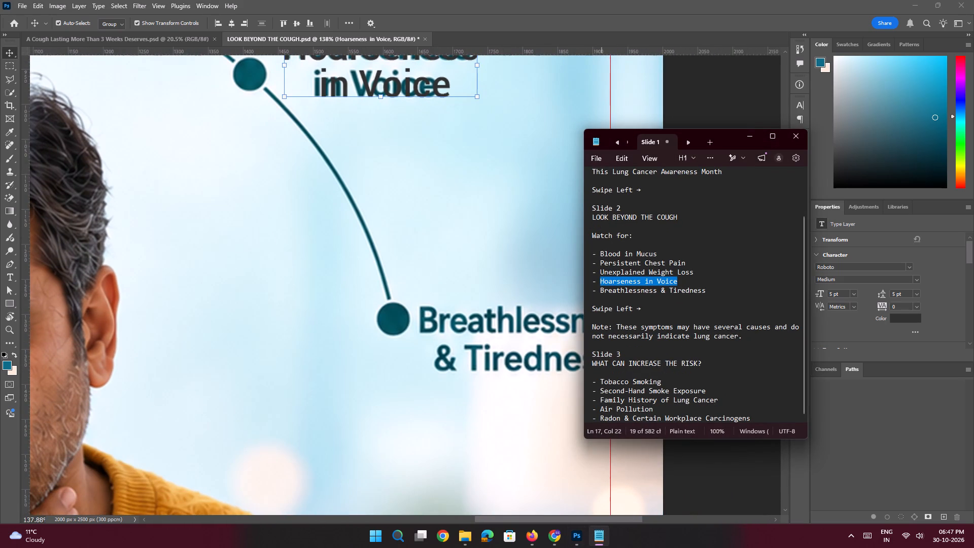
{"action": "left_click_drag", "start_coordinate": [709, 289], "coordinate": [598, 292]}
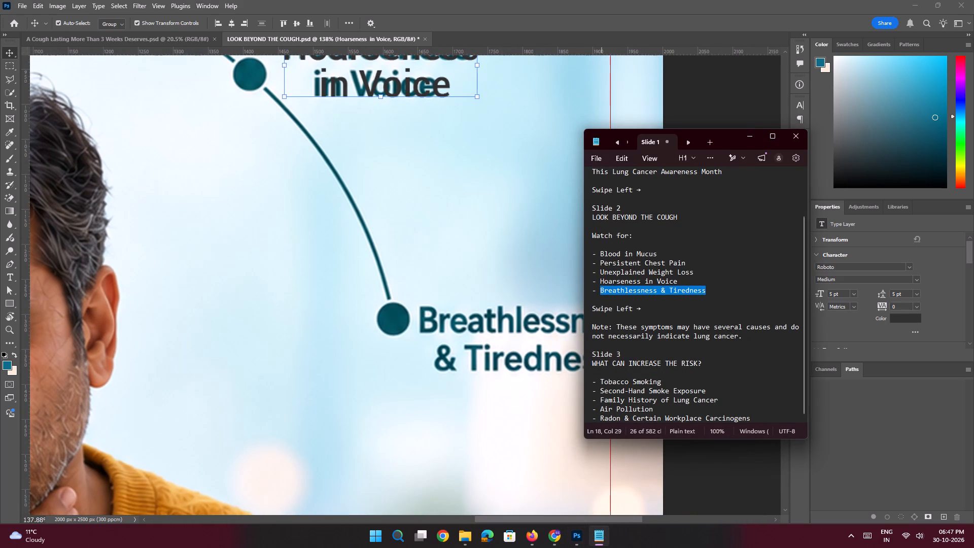
{"action": "key", "text": "ctrl+c"}
{"action": "left_click", "coordinate": [748, 138]}
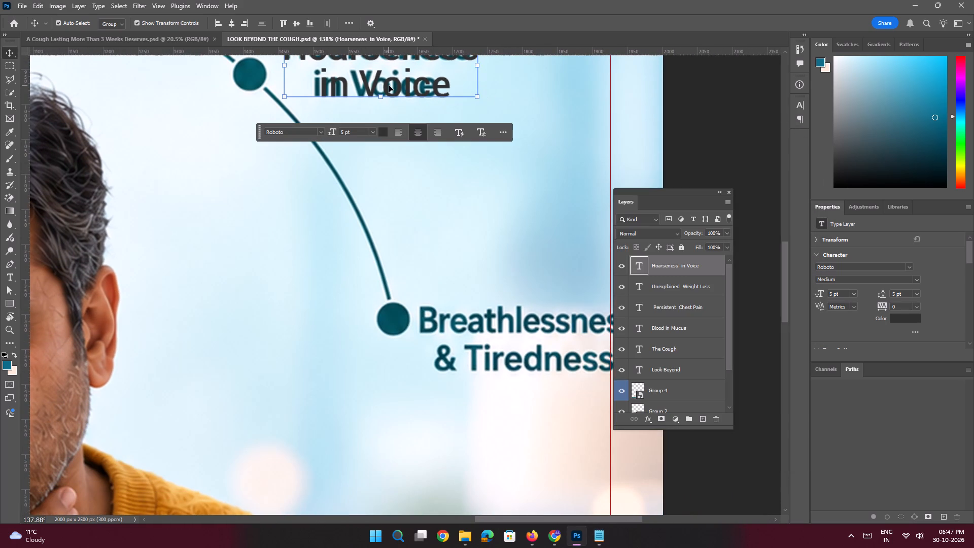
Duplicate the "Hoarseness in Voice" text below the original Breathlessness label and replace its wording with the copied "Breathlessness & Tiredness".
{"action": "key", "text": "ctrl+j"}
{"action": "left_click_drag", "start_coordinate": [380, 84], "coordinate": [386, 400]}
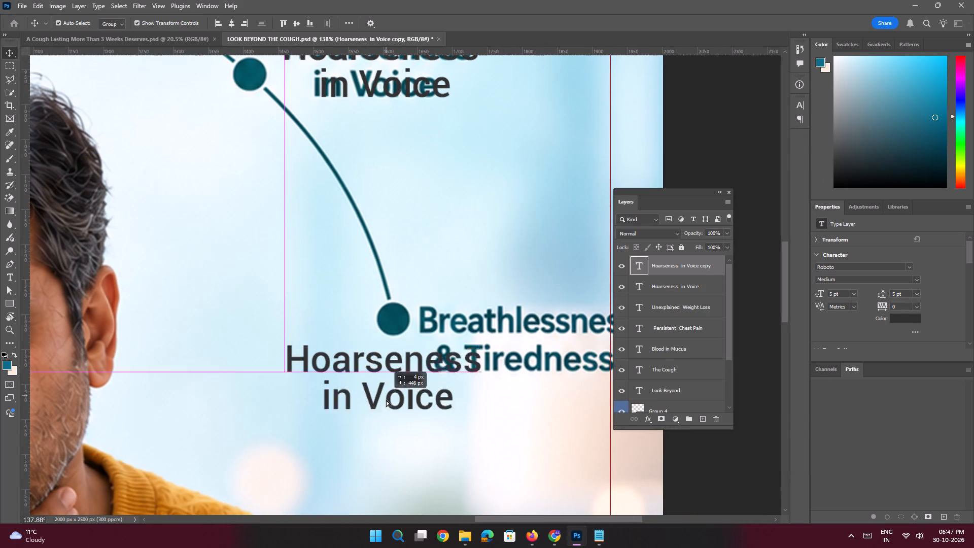
{"action": "left_click_drag", "start_coordinate": [386, 400], "coordinate": [390, 448]}
{"action": "double_click", "coordinate": [390, 448]}
{"action": "key", "text": "ctrl+v"}
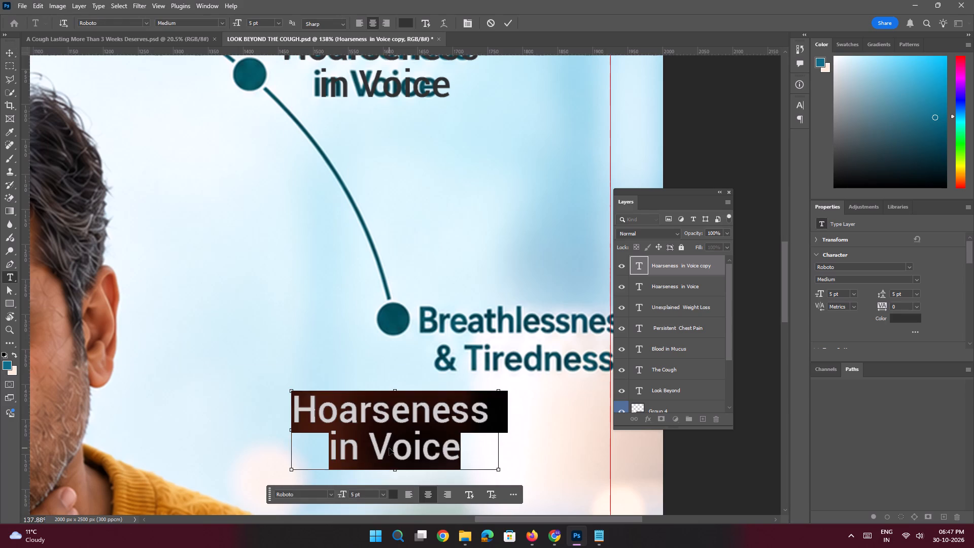
{"action": "key", "text": "Return"}
Break the text into two lines, "Breathlessness" above "& Tiredness", and left-align it.
{"action": "double_click", "coordinate": [432, 417]}
{"action": "left_click", "coordinate": [434, 394]}
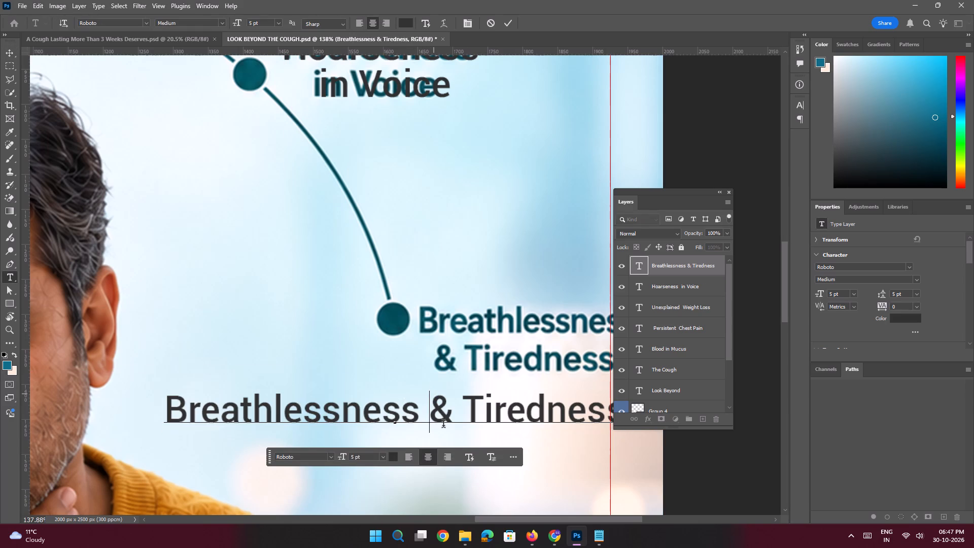
{"action": "key", "text": "Return"}
{"action": "key", "text": "Return"}
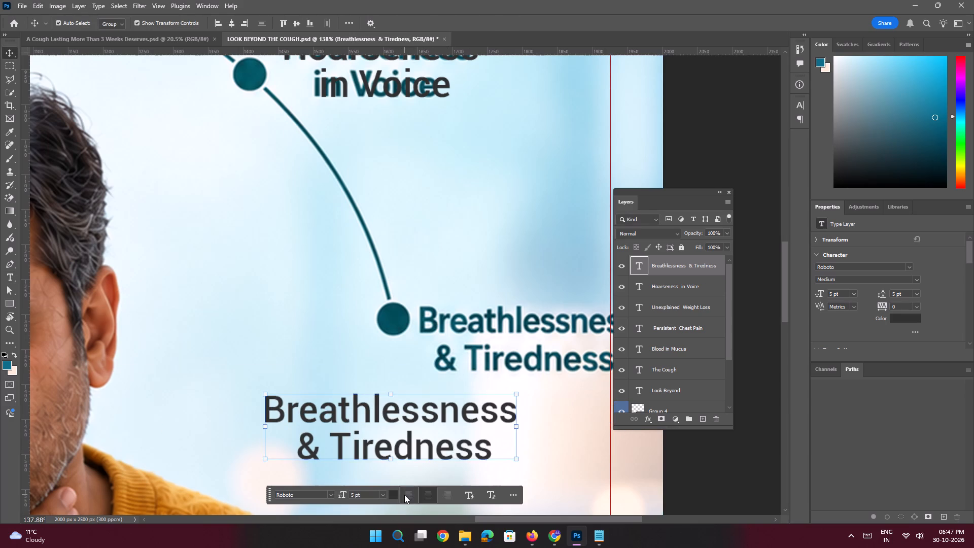
{"action": "left_click", "coordinate": [404, 495]}
Position the "Breathlessness & Tiredness" text just under the first line of the original image label, near the arc's end dot.
{"action": "key", "text": "space"}
{"action": "key", "text": "space"}
{"action": "key", "text": "space"}
{"action": "key", "text": "space"}
{"action": "key", "text": "space"}
{"action": "key", "text": "space"}
{"action": "key", "text": "space"}
{"action": "key", "text": "space"}
{"action": "key", "text": "space"}
{"action": "key", "text": "space"}
{"action": "left_click_drag", "start_coordinate": [423, 409], "coordinate": [212, 421]}
{"action": "left_click_drag", "start_coordinate": [229, 432], "coordinate": [251, 344]}
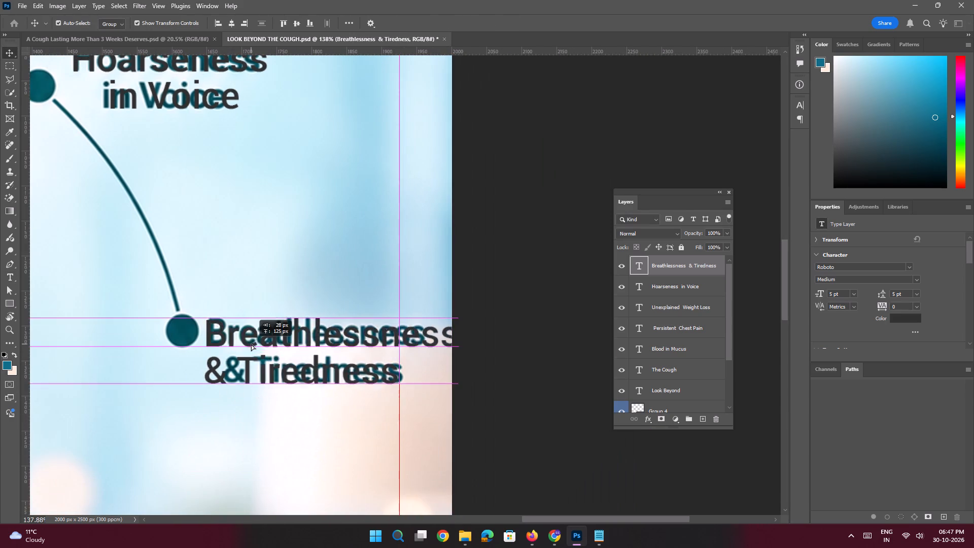
{"action": "left_click_drag", "start_coordinate": [251, 344], "coordinate": [252, 342]}
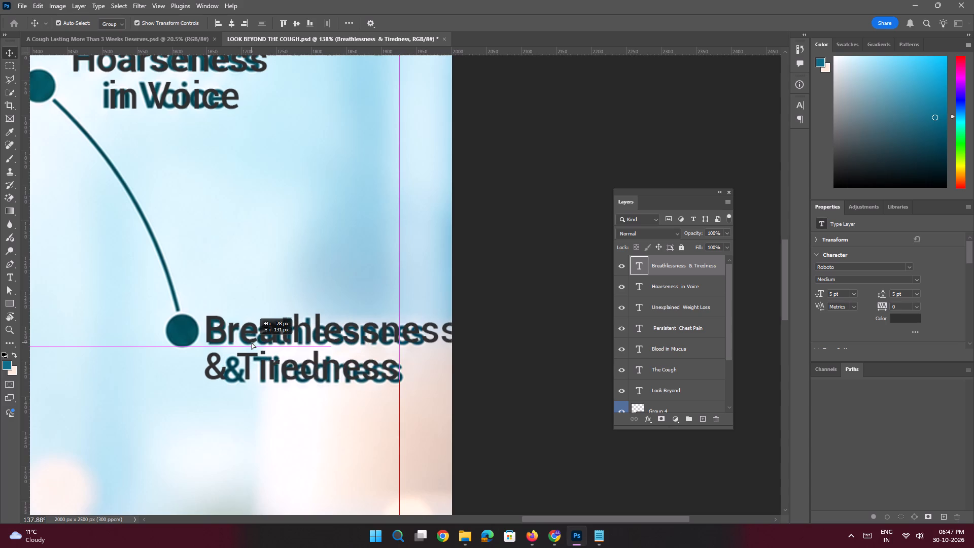
{"action": "left_click_drag", "start_coordinate": [252, 342], "coordinate": [203, 386]}
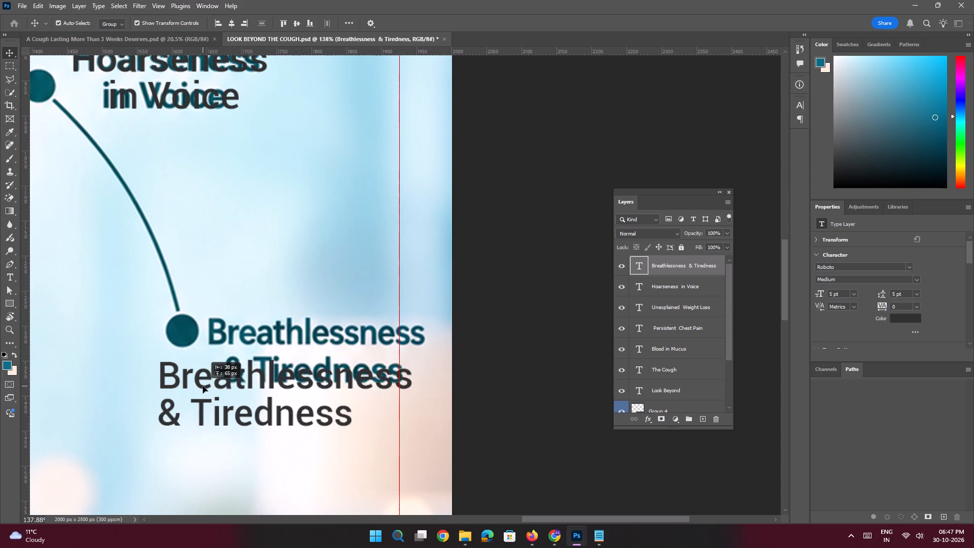
{"action": "left_click_drag", "start_coordinate": [203, 386], "coordinate": [213, 385]}
{"action": "key", "text": "space"}
{"action": "left_click_drag", "start_coordinate": [285, 327], "coordinate": [295, 346], "text": "ctrl"}
{"action": "left_click_drag", "start_coordinate": [296, 347], "coordinate": [285, 339]}
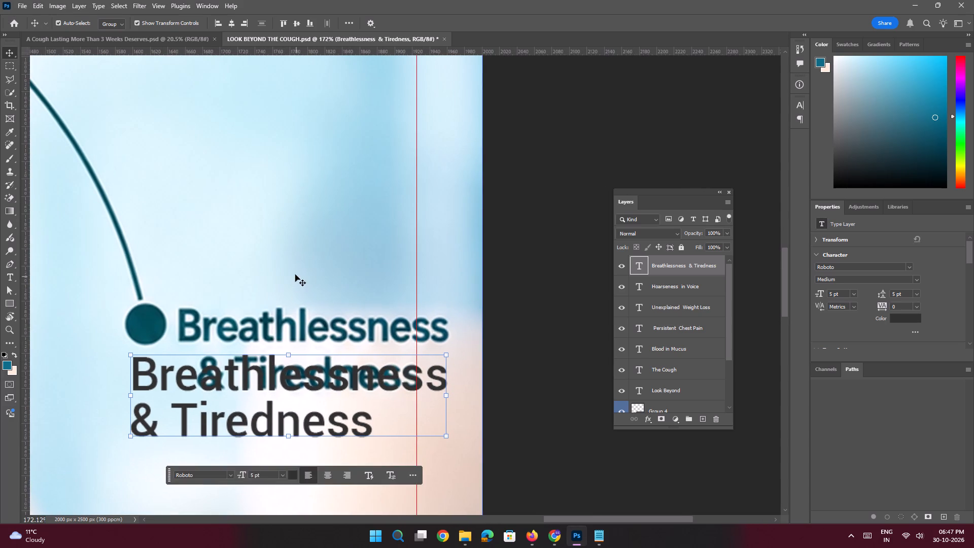
Outline the original "Breathlessness & Tiredness" label on the "Remove this 2" background layer with the Polygonal Lasso and try to fill it.
{"action": "left_click", "coordinate": [295, 275]}
{"action": "left_click", "coordinate": [10, 81]}
{"action": "key", "text": "space"}
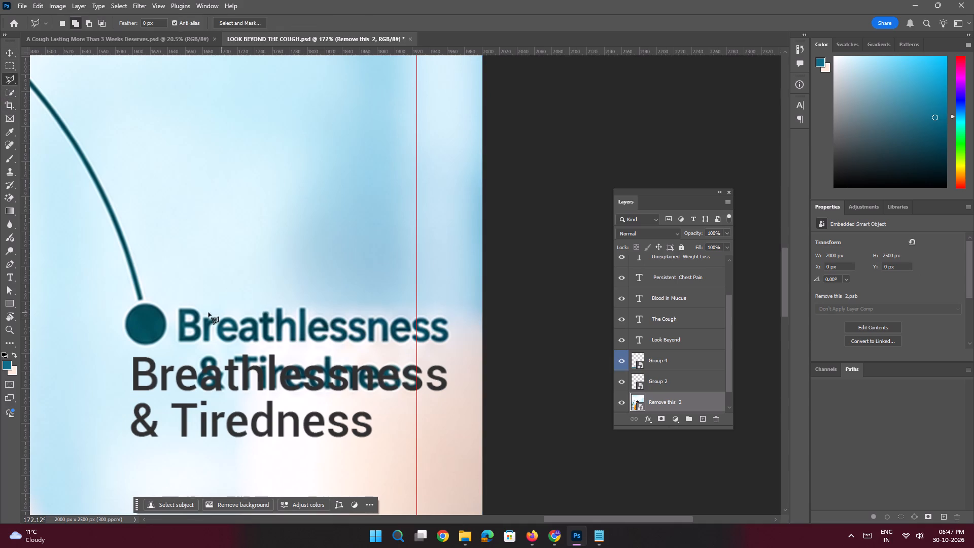
{"action": "left_click", "coordinate": [179, 299]}
{"action": "left_click", "coordinate": [452, 301], "text": "shift"}
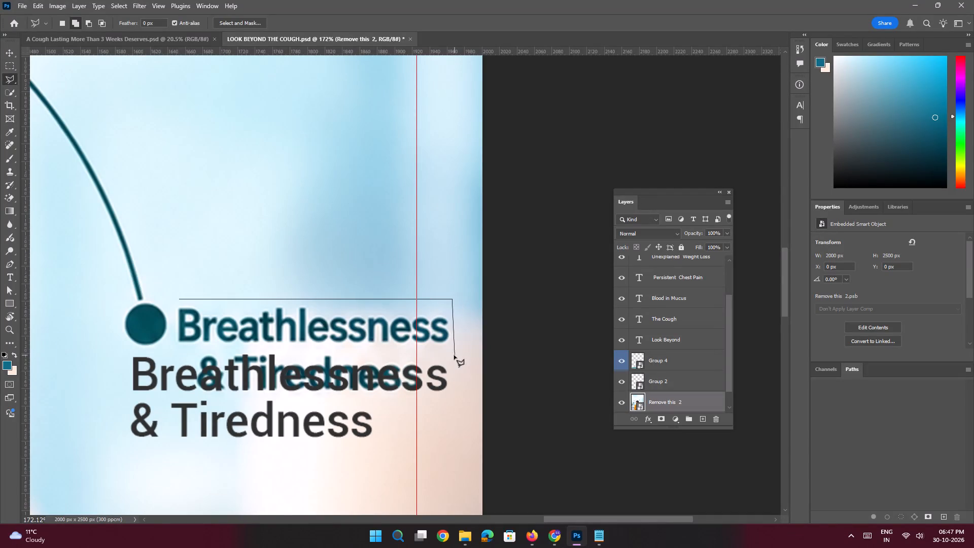
{"action": "left_click", "coordinate": [454, 355]}
{"action": "left_click", "coordinate": [413, 354]}
{"action": "left_click", "coordinate": [406, 401]}
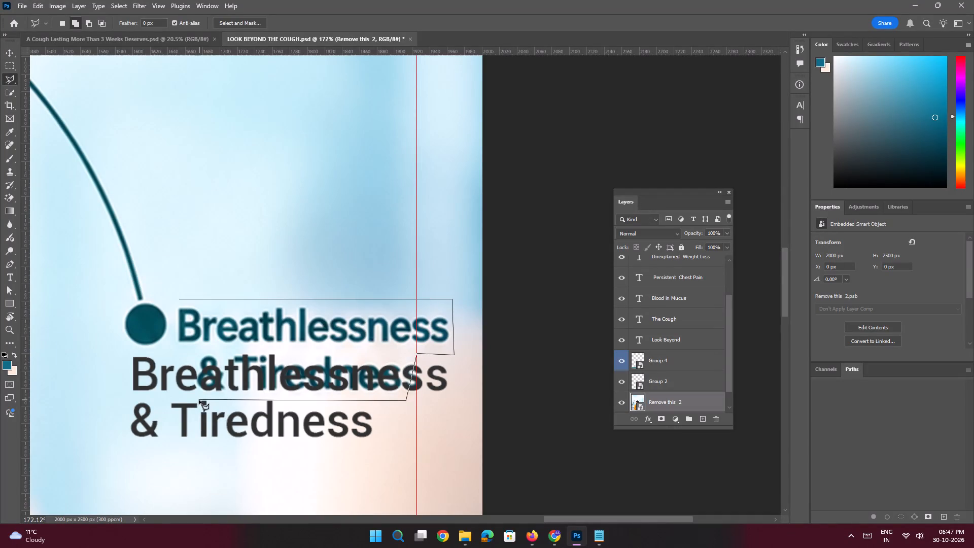
{"action": "left_click", "coordinate": [197, 400]}
{"action": "left_click", "coordinate": [172, 350]}
{"action": "left_click", "coordinate": [168, 305]}
{"action": "double_click", "coordinate": [178, 297]}
{"action": "key", "text": "shift+BackSpace"}
{"action": "key", "text": "Return"}
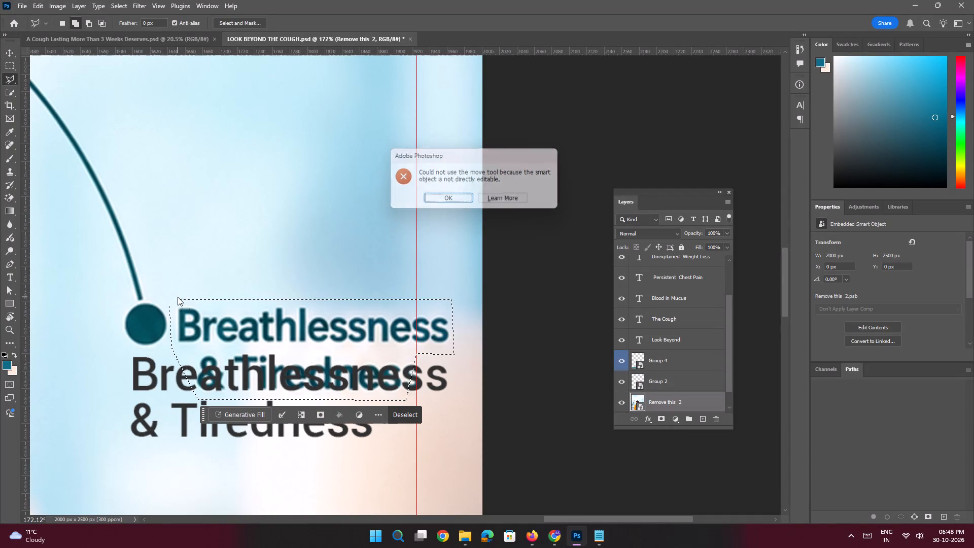
Rasterize the "Remove this 2" background smart object.
{"action": "key", "text": "e"}
{"action": "left_click", "coordinate": [293, 207]}
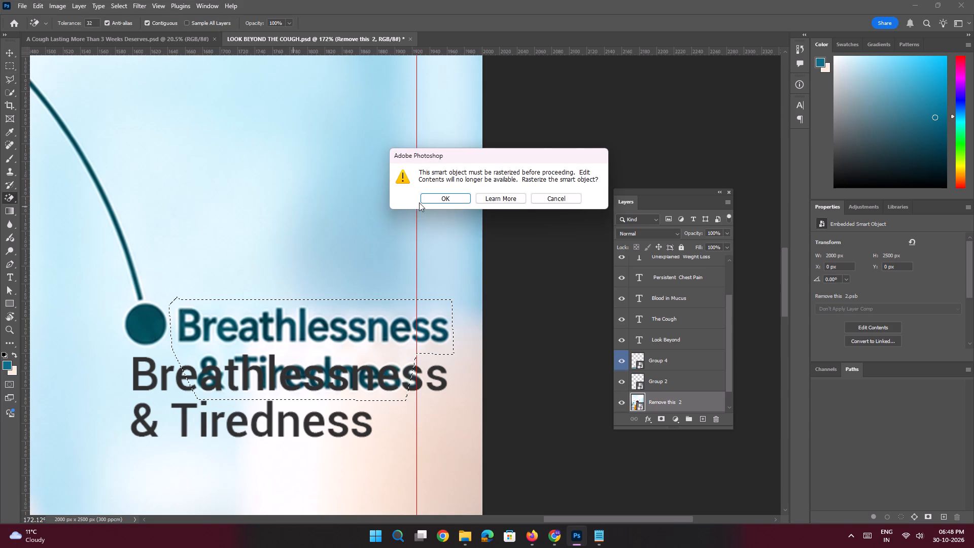
{"action": "left_click", "coordinate": [422, 199]}
Fill the outlined area to remove the original "Breathlessness & Tiredness" label from the background, and clear the selection.
{"action": "key", "text": "shift+BackSpace"}
{"action": "key", "text": "Return"}
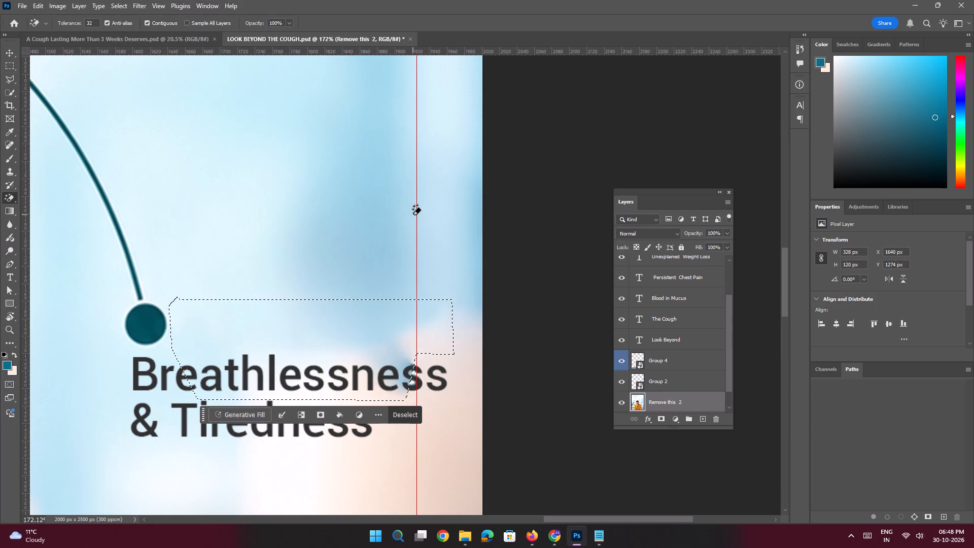
{"action": "key", "text": "ctrl+d"}
Outline the original "Hoarseness in Voice" image label with the Polygonal Lasso, fill it to remove it from the background, and deselect.
{"action": "key", "text": "space"}
{"action": "key", "text": "space"}
{"action": "key", "text": "space"}
{"action": "key", "text": "space"}
{"action": "key", "text": "space"}
{"action": "key", "text": "space"}
{"action": "key", "text": "space"}
{"action": "key", "text": "space"}
{"action": "key", "text": "space"}
{"action": "key", "text": "space"}
{"action": "key", "text": "space"}
{"action": "key", "text": "space"}
{"action": "key", "text": "space"}
{"action": "key", "text": "space"}
{"action": "key", "text": "space"}
{"action": "key", "text": "space"}
{"action": "key", "text": "space"}
{"action": "key", "text": "space"}
{"action": "key", "text": "space"}
{"action": "key", "text": "space"}
{"action": "left_click_drag", "start_coordinate": [264, 228], "coordinate": [309, 313]}
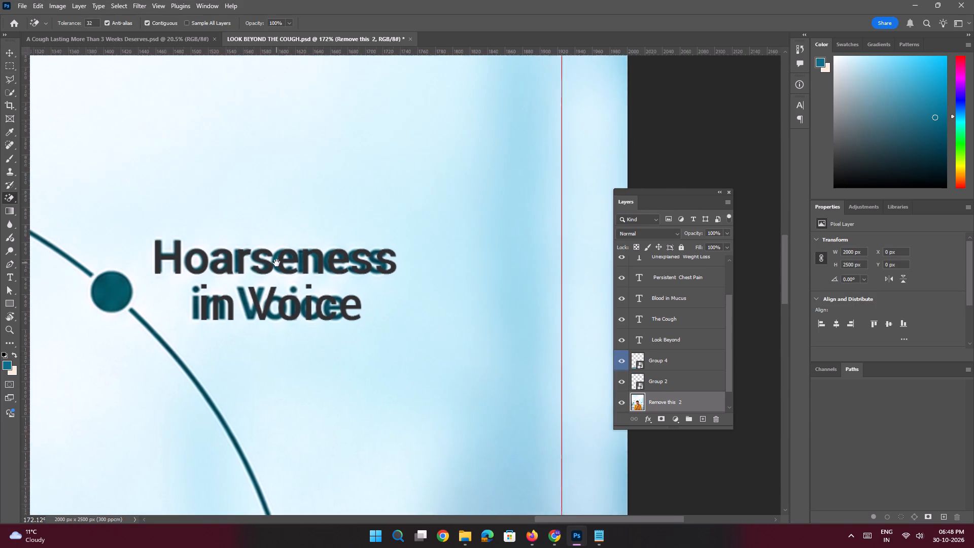
{"action": "left_click", "coordinate": [276, 263]}
{"action": "left_click", "coordinate": [13, 81]}
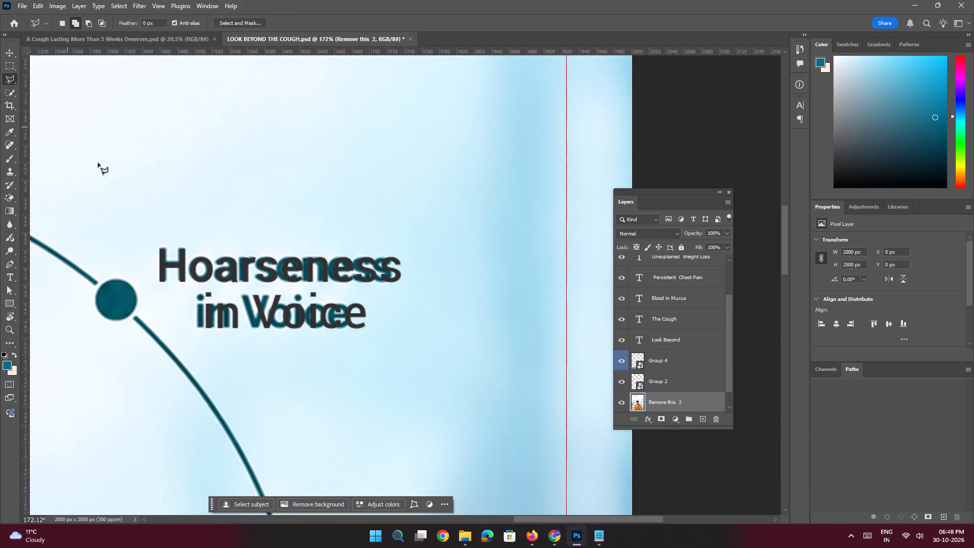
{"action": "left_click", "coordinate": [155, 244]}
{"action": "left_click", "coordinate": [420, 252], "text": "shift"}
{"action": "left_click", "coordinate": [386, 326]}
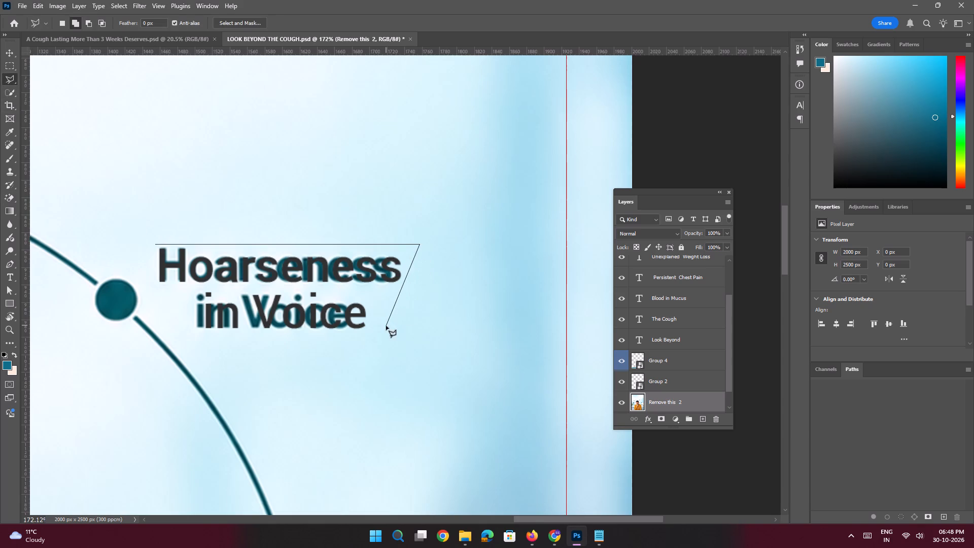
{"action": "left_click", "coordinate": [357, 337]}
{"action": "left_click", "coordinate": [192, 332], "text": "shift"}
{"action": "left_click", "coordinate": [153, 283]}
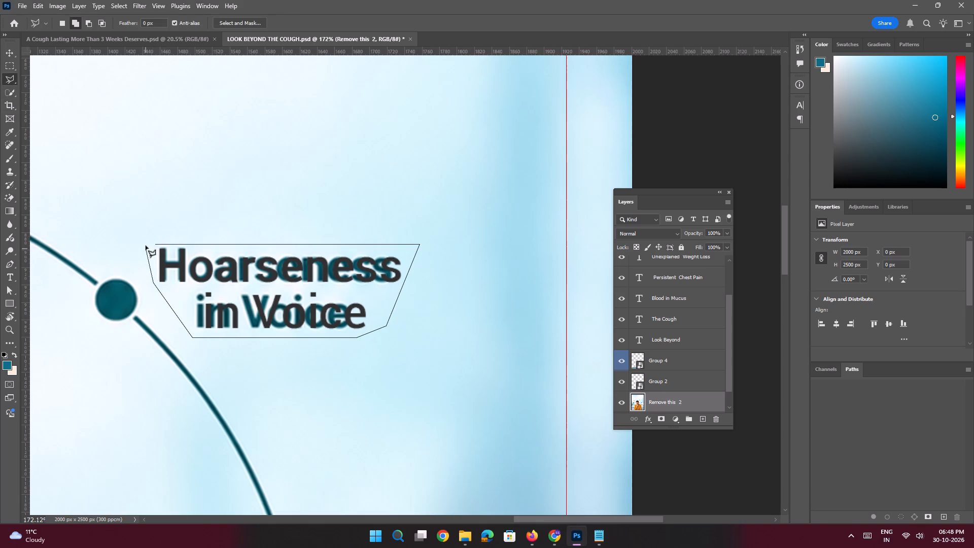
{"action": "double_click", "coordinate": [155, 245]}
{"action": "key", "text": "shift+BackSpace"}
{"action": "key", "text": "Return"}
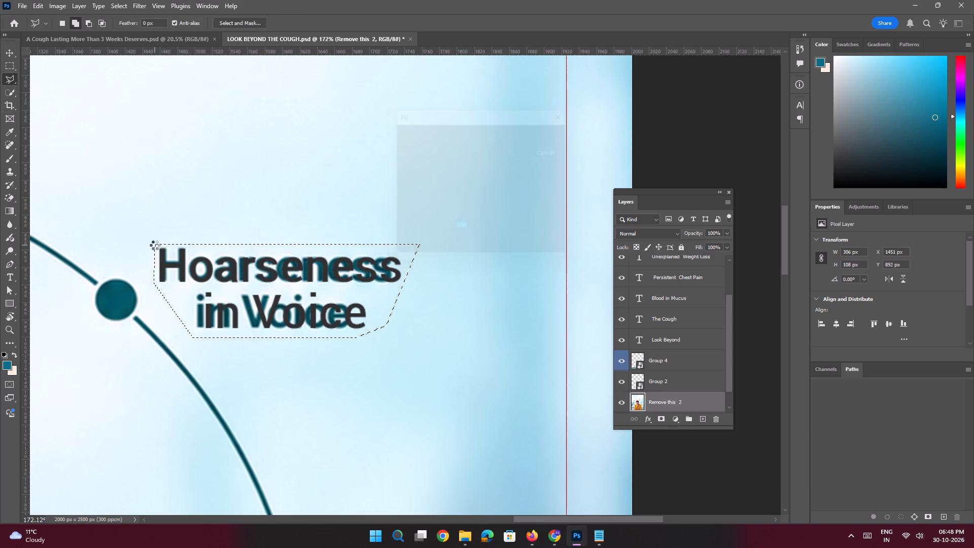
{"action": "key", "text": "ctrl+d"}
Outline the original "Unexplained Weight Loss" image label with the Polygonal Lasso, fill it to remove it from the background, and deselect.
{"action": "key", "text": "space"}
{"action": "key", "text": "space"}
{"action": "key", "text": "space"}
{"action": "key", "text": "space"}
{"action": "key", "text": "space"}
{"action": "key", "text": "space"}
{"action": "key", "text": "space"}
{"action": "key", "text": "space"}
{"action": "key", "text": "space"}
{"action": "key", "text": "space"}
{"action": "key", "text": "space"}
{"action": "key", "text": "space"}
{"action": "key", "text": "space"}
{"action": "key", "text": "space"}
{"action": "key", "text": "space"}
{"action": "key", "text": "space"}
{"action": "key", "text": "space"}
{"action": "key", "text": "space"}
{"action": "key", "text": "space"}
{"action": "key", "text": "space"}
{"action": "left_click_drag", "start_coordinate": [167, 254], "coordinate": [353, 314]}
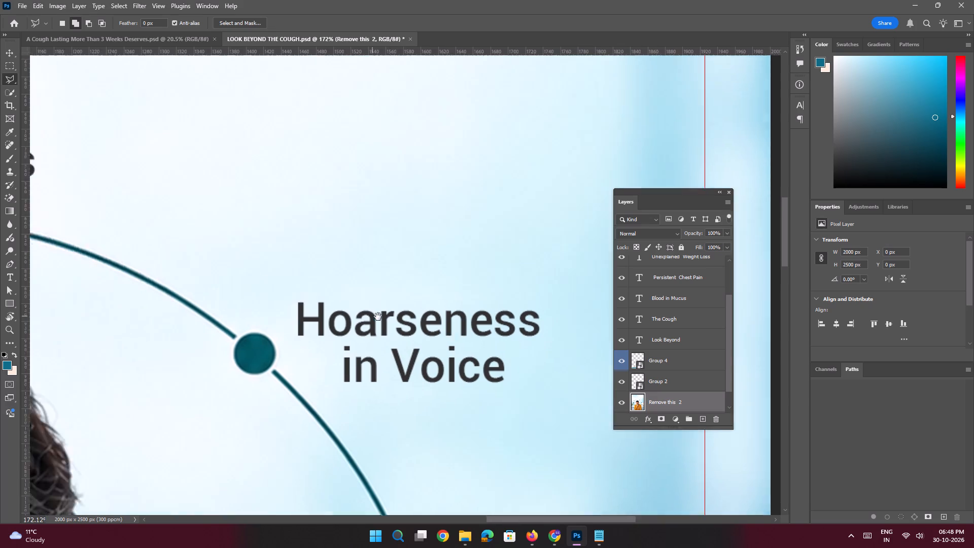
{"action": "left_click", "coordinate": [378, 317]}
{"action": "left_click", "coordinate": [201, 215]}
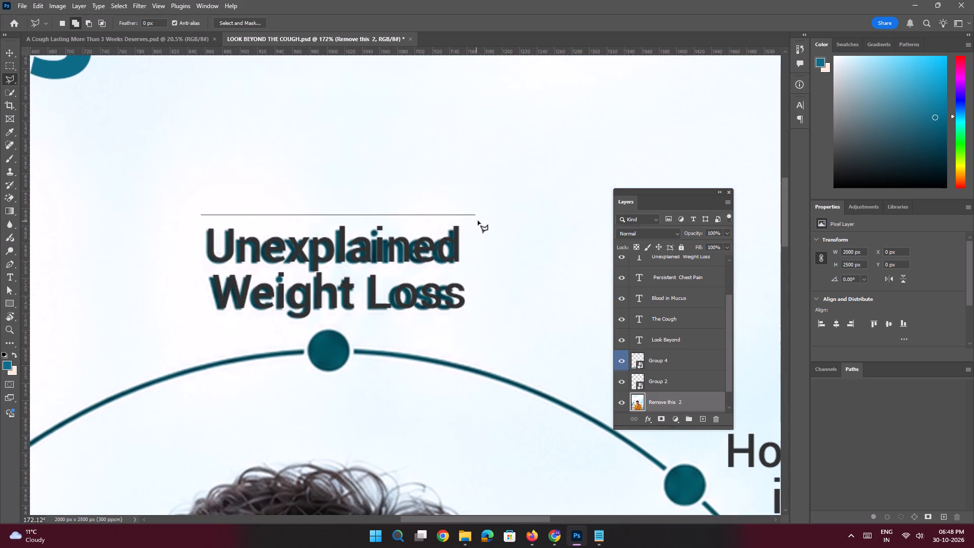
{"action": "left_click", "coordinate": [478, 221], "text": "shift"}
{"action": "left_click", "coordinate": [488, 300]}
{"action": "left_click", "coordinate": [473, 316]}
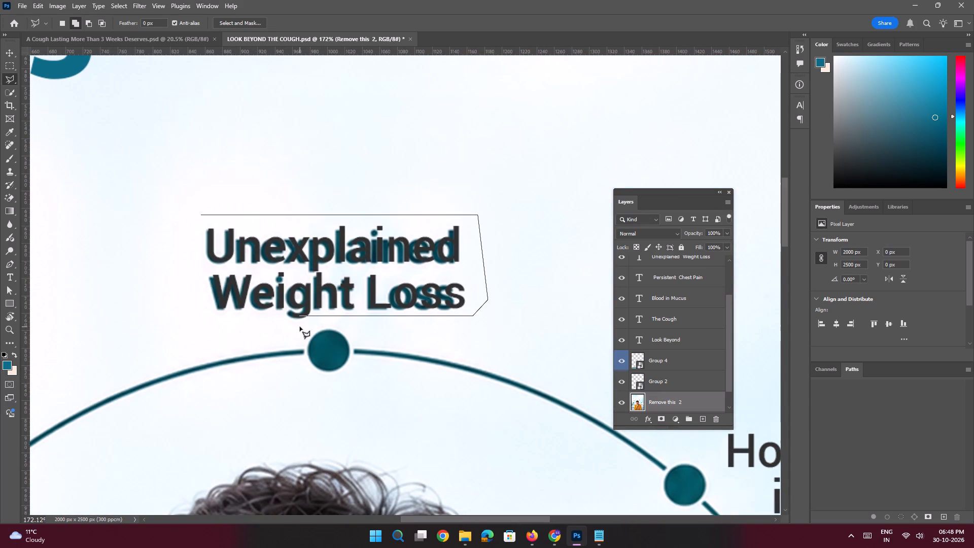
{"action": "left_click", "coordinate": [297, 327]}
{"action": "left_click", "coordinate": [216, 319]}
{"action": "left_click_drag", "start_coordinate": [193, 300], "coordinate": [193, 291]}
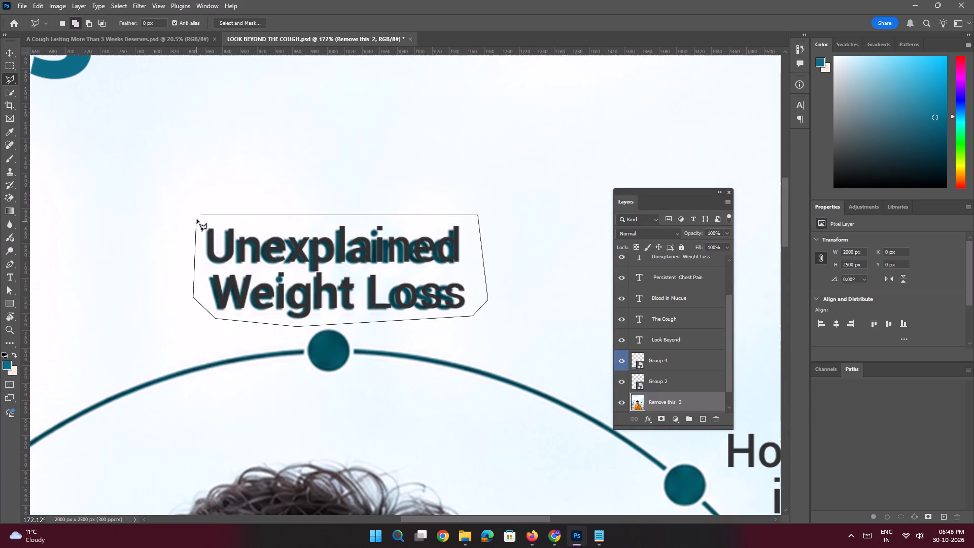
{"action": "double_click", "coordinate": [203, 212]}
{"action": "key", "text": "shift+BackSpace"}
{"action": "key", "text": "Return"}
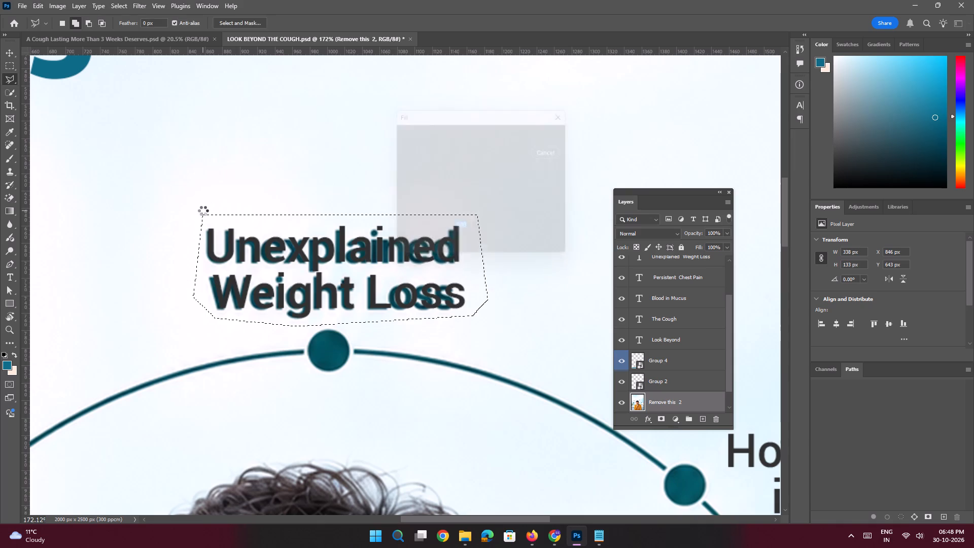
{"action": "key", "text": "ctrl+d"}
Outline the original "Persistent Chest Pain" image label with the Polygonal Lasso, fill it to remove it from the background, and deselect.
{"action": "key", "text": "space"}
{"action": "key", "text": "space"}
{"action": "key", "text": "space"}
{"action": "key", "text": "space"}
{"action": "key", "text": "space"}
{"action": "key", "text": "space"}
{"action": "key", "text": "space"}
{"action": "key", "text": "space"}
{"action": "key", "text": "space"}
{"action": "key", "text": "space"}
{"action": "key", "text": "space"}
{"action": "key", "text": "space"}
{"action": "key", "text": "space"}
{"action": "key", "text": "space"}
{"action": "key", "text": "space"}
{"action": "key", "text": "space"}
{"action": "key", "text": "space"}
{"action": "key", "text": "space"}
{"action": "key", "text": "space"}
{"action": "key", "text": "space"}
{"action": "left_click_drag", "start_coordinate": [224, 266], "coordinate": [297, 245]}
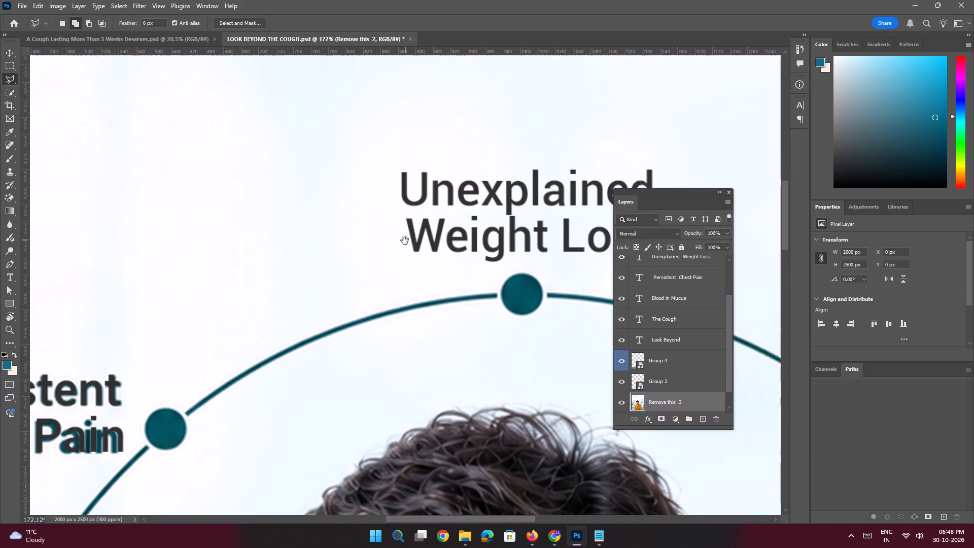
{"action": "left_click_drag", "start_coordinate": [394, 259], "coordinate": [427, 235]}
{"action": "left_click_drag", "start_coordinate": [309, 283], "coordinate": [331, 278]}
{"action": "left_click", "coordinate": [337, 275]}
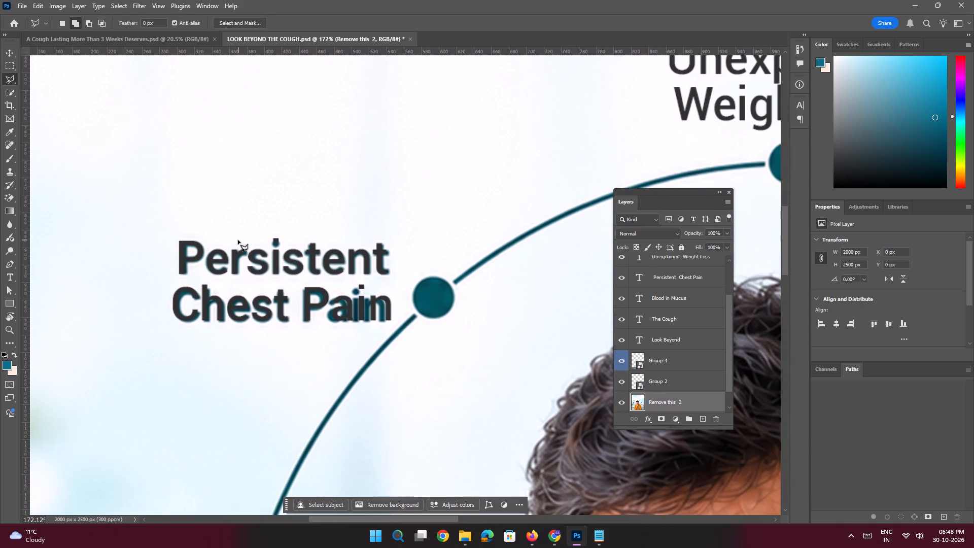
{"action": "left_click", "coordinate": [160, 226]}
{"action": "left_click", "coordinate": [387, 236], "text": "shift"}
{"action": "left_click", "coordinate": [396, 277]}
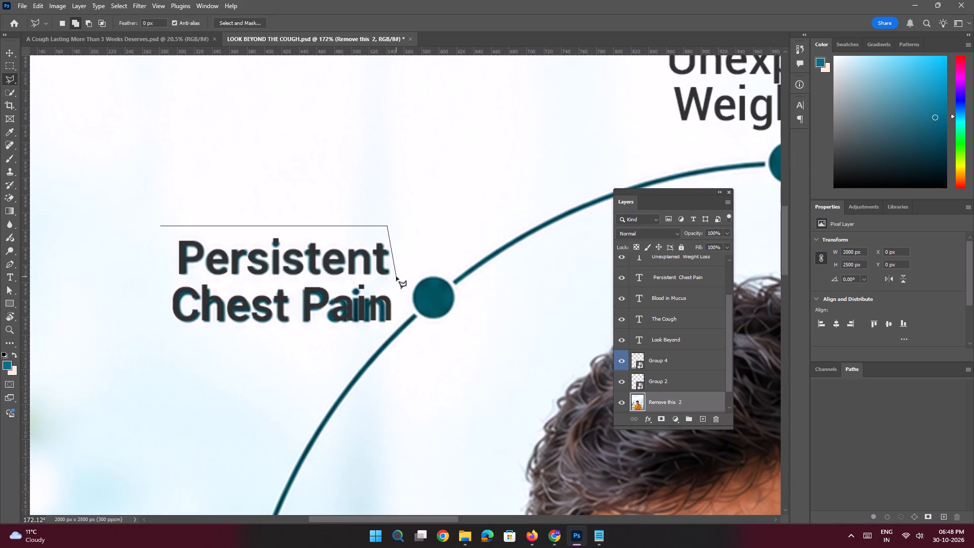
{"action": "left_click", "coordinate": [397, 318]}
{"action": "left_click", "coordinate": [390, 325]}
{"action": "left_click", "coordinate": [372, 330]}
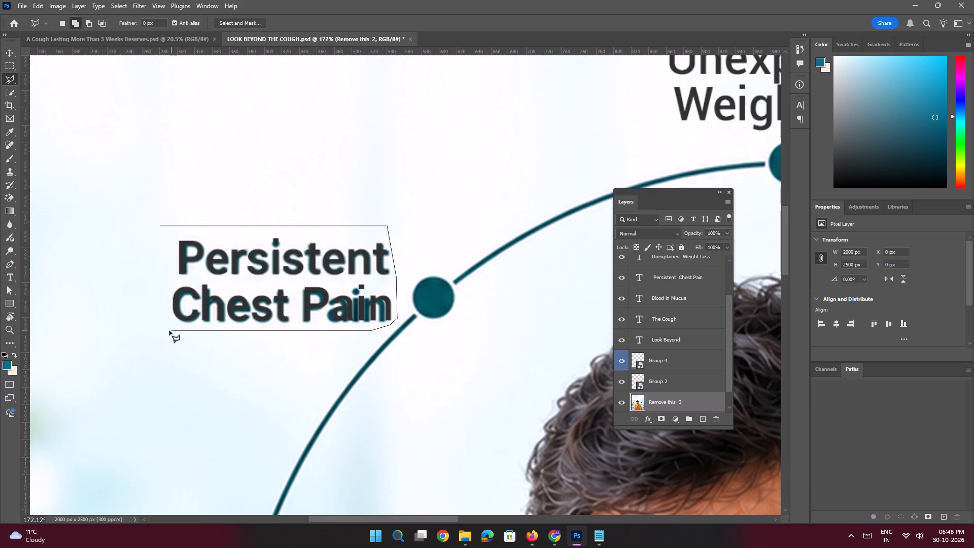
{"action": "left_click", "coordinate": [169, 331], "text": "shift"}
{"action": "left_click_drag", "start_coordinate": [160, 287], "coordinate": [160, 282]}
{"action": "left_click", "coordinate": [159, 244]}
{"action": "left_click", "coordinate": [160, 226]}
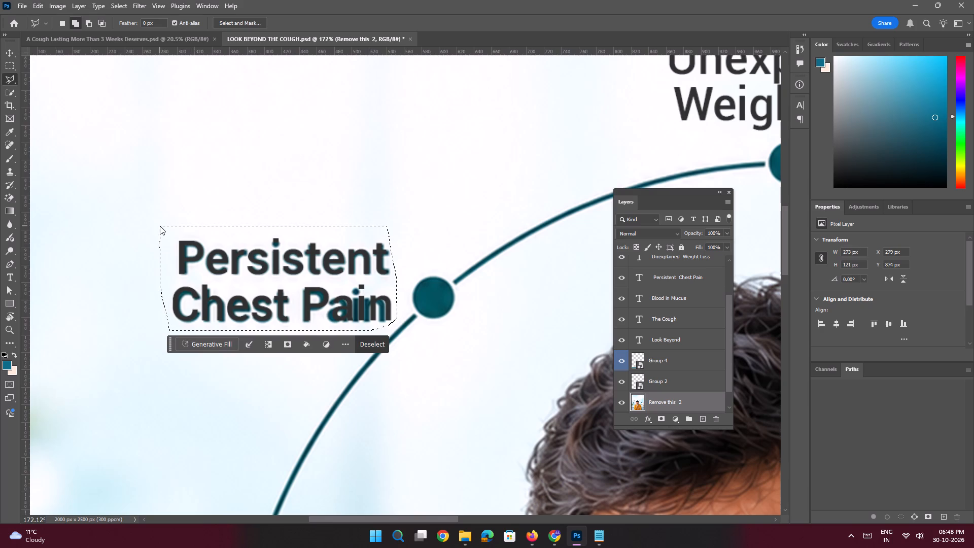
{"action": "key", "text": "shift+BackSpace"}
{"action": "key", "text": "Return"}
{"action": "key", "text": "ctrl+d"}
Outline the original "Blood in Mucus" image label with the Polygonal Lasso, fill it to remove it from the background, and deselect.
{"action": "key", "text": "space"}
{"action": "key", "text": "space"}
{"action": "key", "text": "space"}
{"action": "key", "text": "space"}
{"action": "key", "text": "space"}
{"action": "key", "text": "space"}
{"action": "key", "text": "space"}
{"action": "key", "text": "space"}
{"action": "key", "text": "space"}
{"action": "key", "text": "space"}
{"action": "key", "text": "space"}
{"action": "key", "text": "space"}
{"action": "key", "text": "space"}
{"action": "key", "text": "space"}
{"action": "key", "text": "space"}
{"action": "key", "text": "space"}
{"action": "key", "text": "space"}
{"action": "key", "text": "space"}
{"action": "key", "text": "space"}
{"action": "key", "text": "space"}
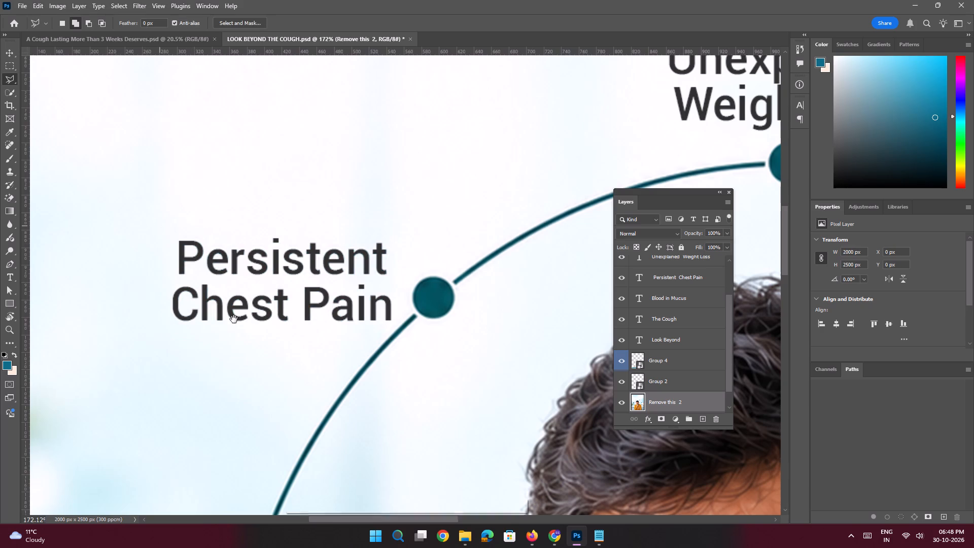
{"action": "left_click_drag", "start_coordinate": [272, 383], "coordinate": [325, 264]}
{"action": "left_click_drag", "start_coordinate": [339, 236], "coordinate": [344, 293]}
{"action": "left_click", "coordinate": [289, 187]}
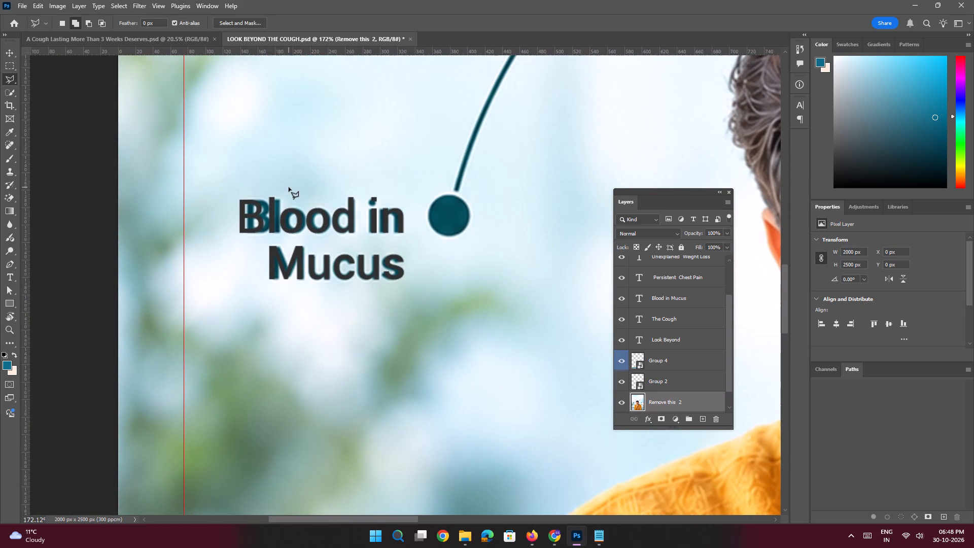
{"action": "left_click", "coordinate": [406, 185]}
{"action": "left_click", "coordinate": [420, 276]}
{"action": "left_click", "coordinate": [403, 286]}
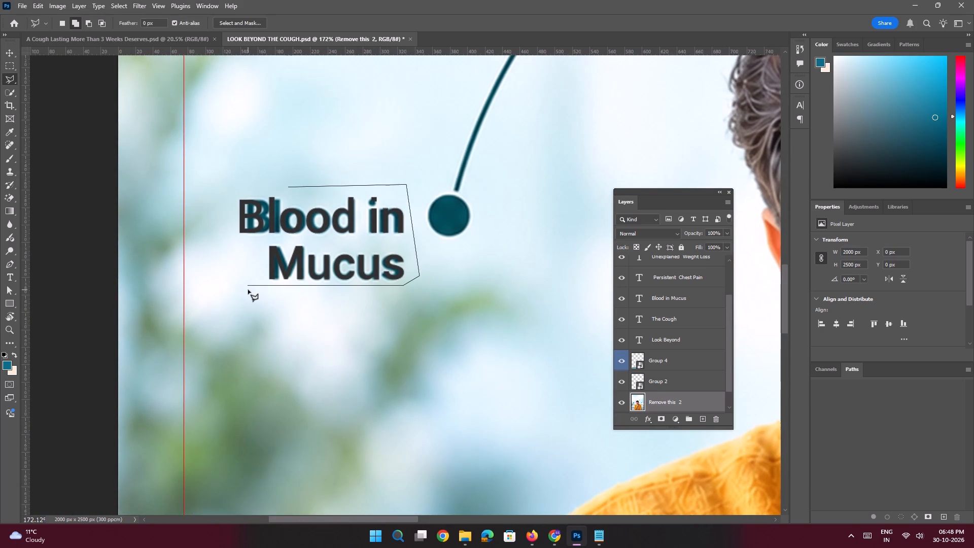
{"action": "left_click", "coordinate": [248, 290], "text": "shift"}
{"action": "left_click", "coordinate": [226, 233]}
{"action": "left_click", "coordinate": [234, 191]}
{"action": "left_click", "coordinate": [261, 178]}
{"action": "double_click", "coordinate": [290, 185]}
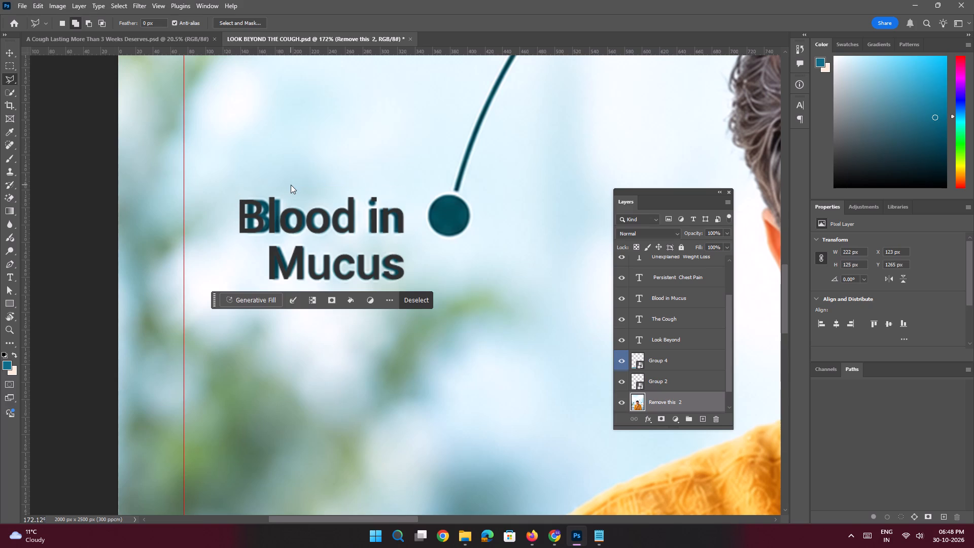
{"action": "key", "text": "shift+BackSpace"}
{"action": "key", "text": "Return"}
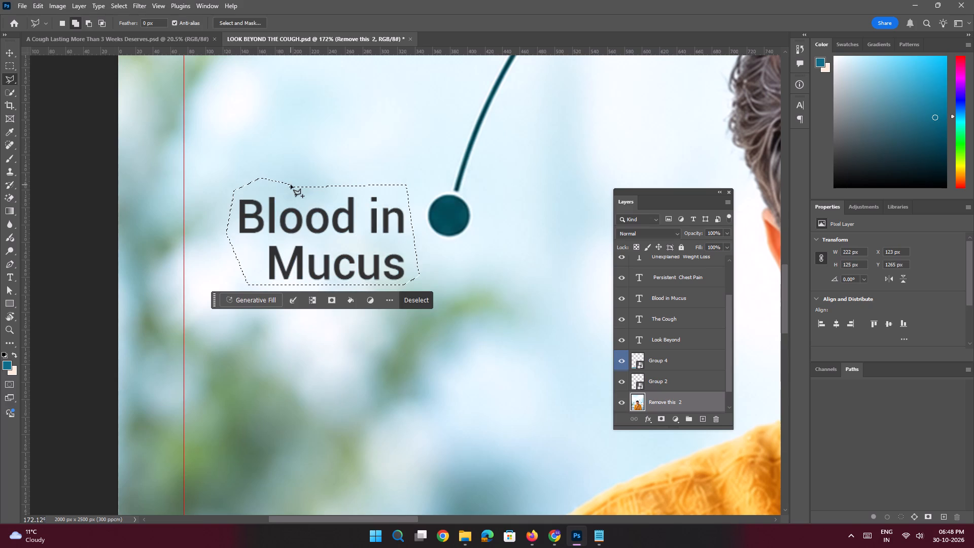
{"action": "key", "text": "ctrl+d"}
Set the leading of the "Unexplained Weight Loss" text to Auto and nudge the label up about 20 px, away from its arc dot.
{"action": "key", "text": "ctrl+0"}
{"action": "key", "text": "space"}
{"action": "key", "text": "space"}
{"action": "key", "text": "space"}
{"action": "key", "text": "space"}
{"action": "key", "text": "space"}
{"action": "key", "text": "space"}
{"action": "key", "text": "space"}
{"action": "key", "text": "space"}
{"action": "key", "text": "space"}
{"action": "key", "text": "space"}
{"action": "key", "text": "space"}
{"action": "key", "text": "space"}
{"action": "key", "text": "space"}
{"action": "key", "text": "space"}
{"action": "key", "text": "space"}
{"action": "key", "text": "space"}
{"action": "key", "text": "space"}
{"action": "key", "text": "space"}
{"action": "key", "text": "space"}
{"action": "key", "text": "space"}
{"action": "left_click", "coordinate": [426, 234]}
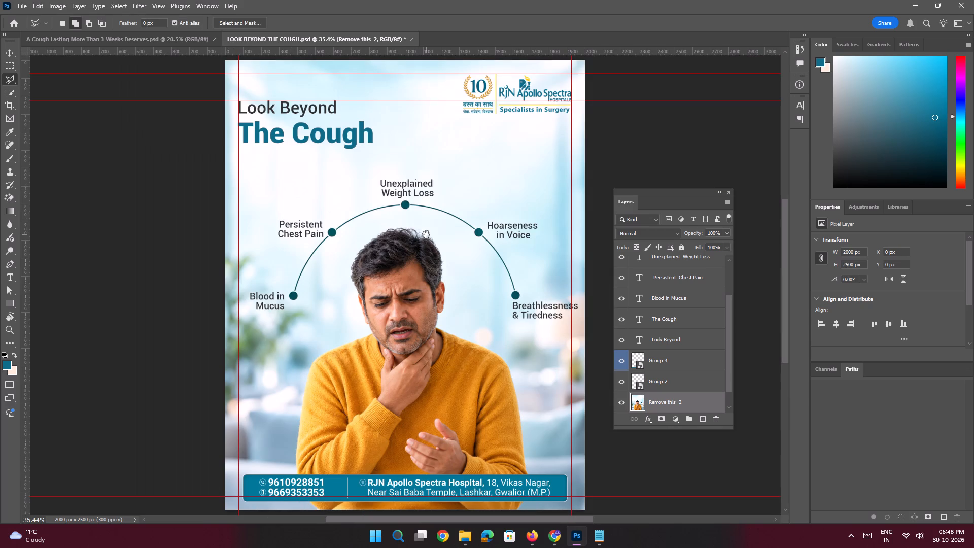
{"action": "left_click_drag", "start_coordinate": [411, 186], "coordinate": [437, 248], "text": "ctrl"}
{"action": "left_click", "coordinate": [6, 51]}
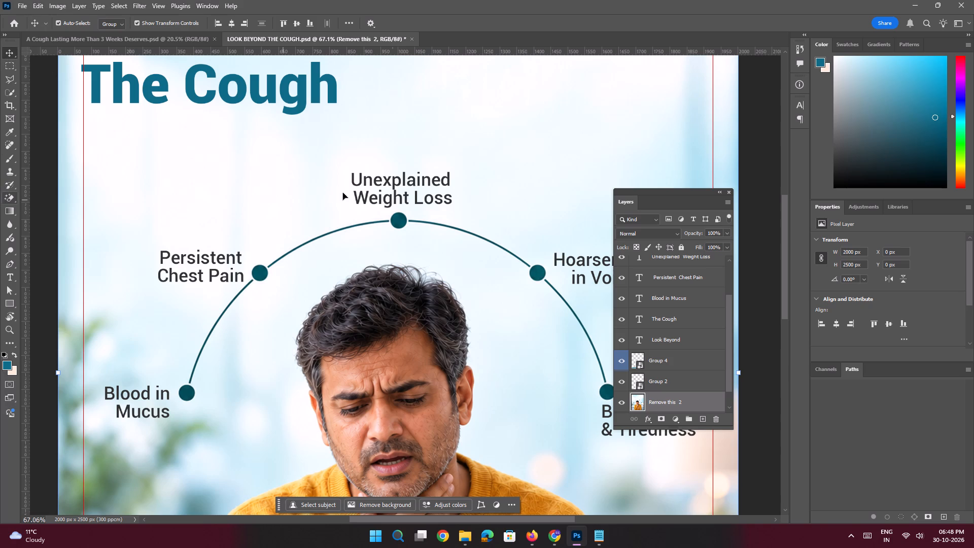
{"action": "left_click", "coordinate": [424, 188]}
{"action": "left_click", "coordinate": [917, 291]}
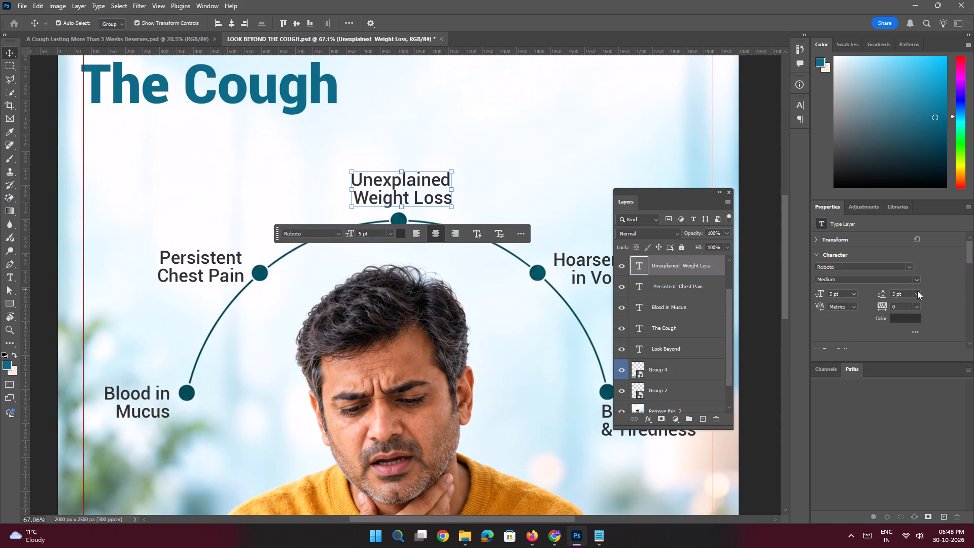
{"action": "left_click", "coordinate": [912, 306]}
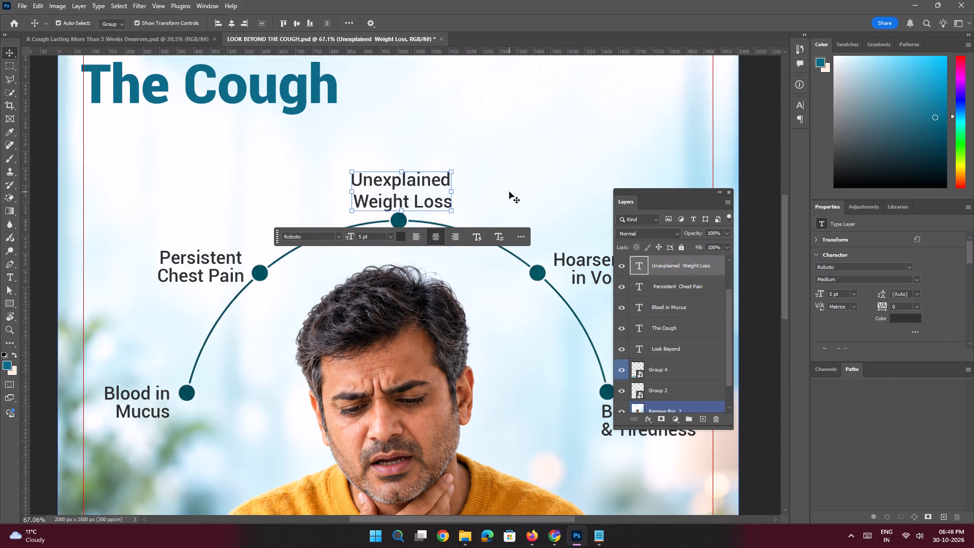
{"action": "key", "text": "shift+Up"}
{"action": "key", "text": "shift+Up"}
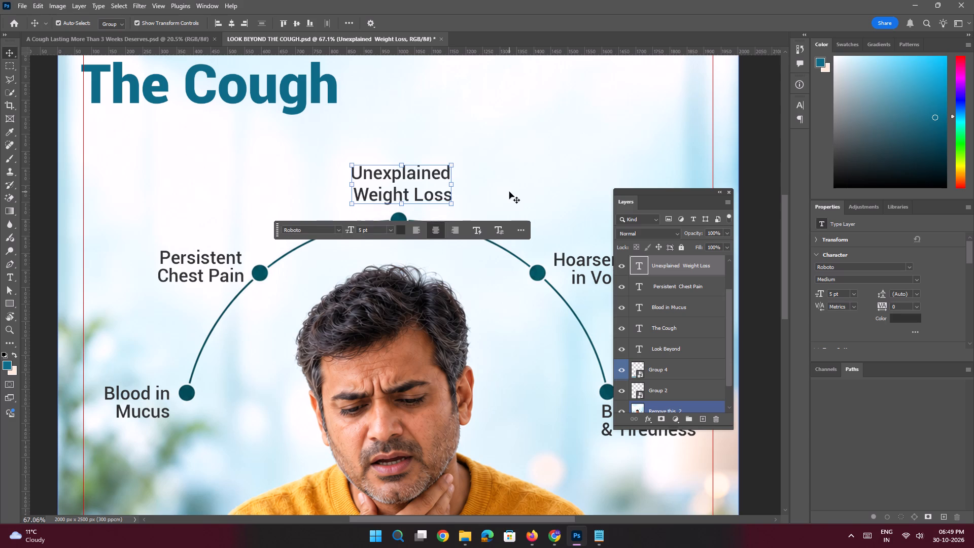
Select both heading lines, "Look Beyond" and "The Cough", and scale them up slightly together from their top-left corner.
{"action": "key", "text": "ctrl+0"}
{"action": "left_click", "coordinate": [81, 222]}
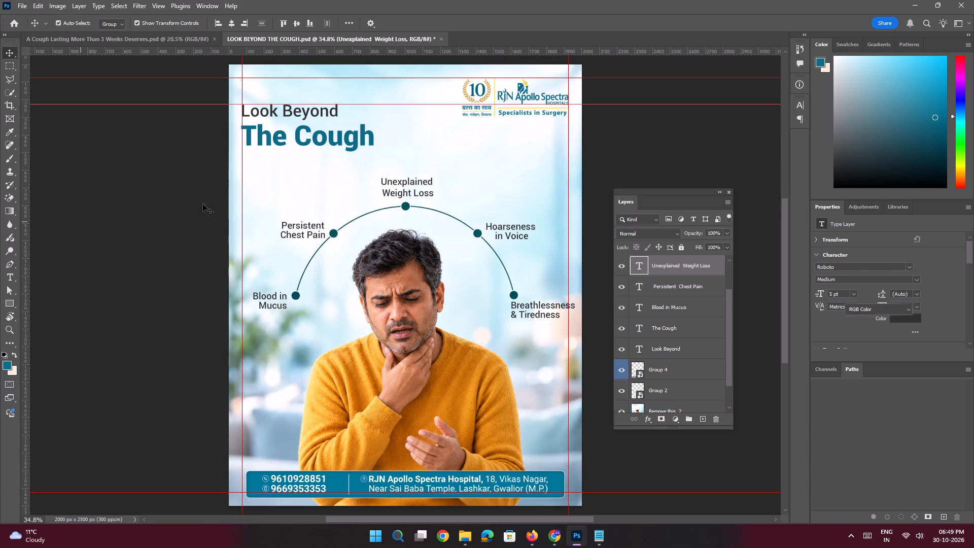
{"action": "key", "text": "space"}
{"action": "key", "text": "space"}
{"action": "key", "text": "space"}
{"action": "key", "text": "space"}
{"action": "key", "text": "space"}
{"action": "key", "text": "space"}
{"action": "key", "text": "space"}
{"action": "left_click_drag", "start_coordinate": [295, 134], "coordinate": [289, 147]}
{"action": "left_click", "coordinate": [289, 147]}
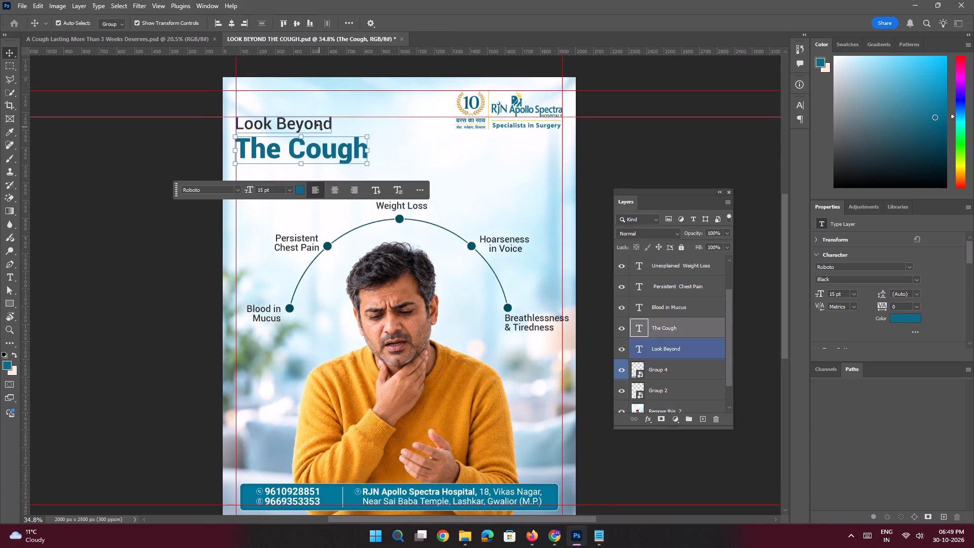
{"action": "left_click", "coordinate": [319, 123], "text": "shift"}
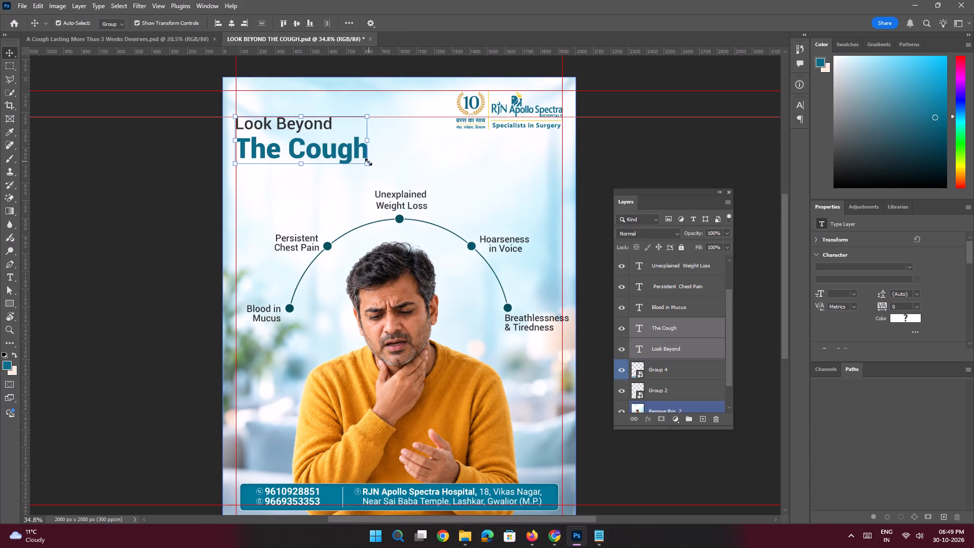
{"action": "left_click_drag", "start_coordinate": [368, 162], "coordinate": [385, 173]}
{"action": "key", "text": "Return"}
In Notepad, copy slide 2's note "Note: These symptoms may have several causes and do not necessarily indicate lung cancer", and return to Photoshop.
{"action": "key", "text": "space"}
{"action": "key", "text": "space"}
{"action": "key", "text": "space"}
{"action": "key", "text": "space"}
{"action": "key", "text": "space"}
{"action": "key", "text": "space"}
{"action": "key", "text": "space"}
{"action": "key", "text": "space"}
{"action": "key", "text": "space"}
{"action": "key", "text": "space"}
{"action": "key", "text": "space"}
{"action": "key", "text": "space"}
{"action": "key", "text": "space"}
{"action": "key", "text": "space"}
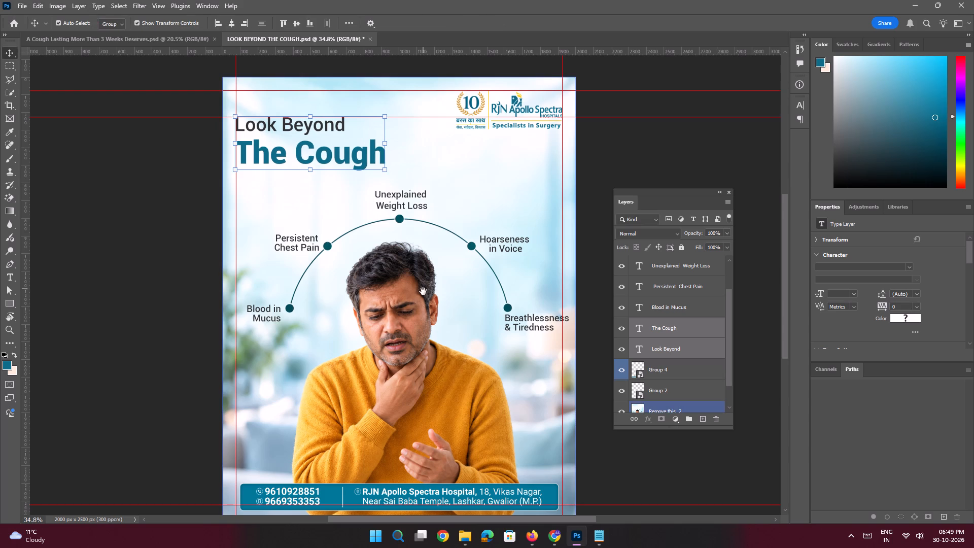
{"action": "left_click_drag", "start_coordinate": [423, 291], "coordinate": [424, 283]}
{"action": "left_click", "coordinate": [600, 537]}
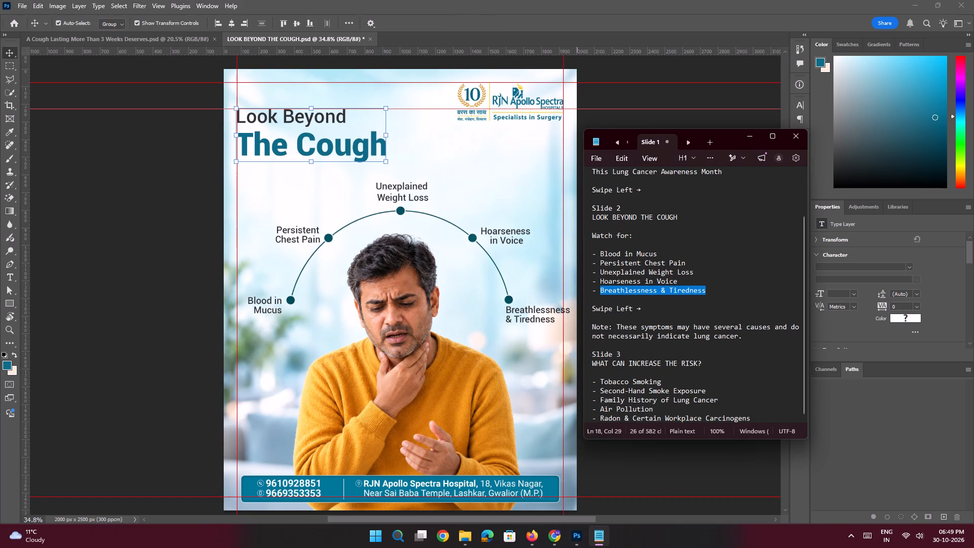
{"action": "left_click_drag", "start_coordinate": [739, 337], "coordinate": [738, 337]}
{"action": "left_click_drag", "start_coordinate": [738, 337], "coordinate": [517, 322]}
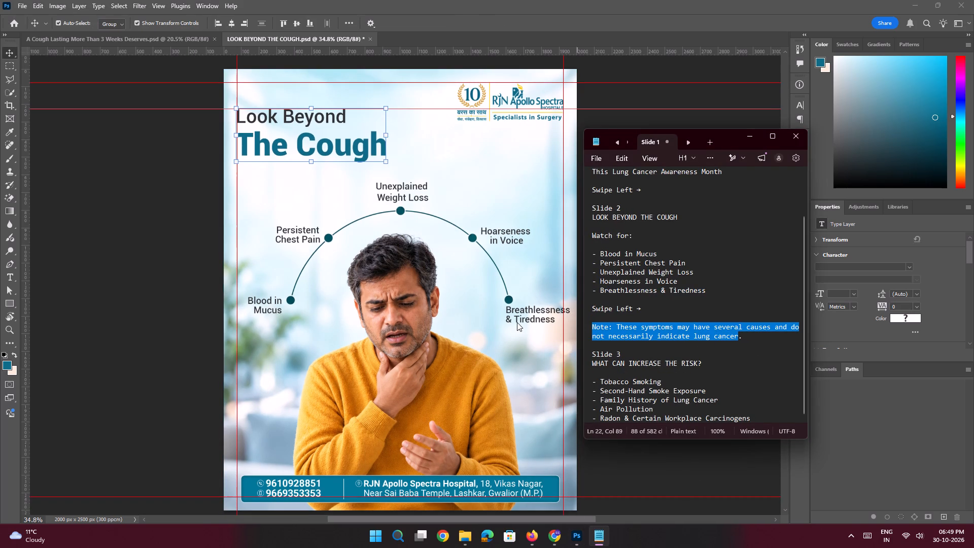
{"action": "key", "text": "ctrl+c"}
{"action": "left_click", "coordinate": [747, 135]}
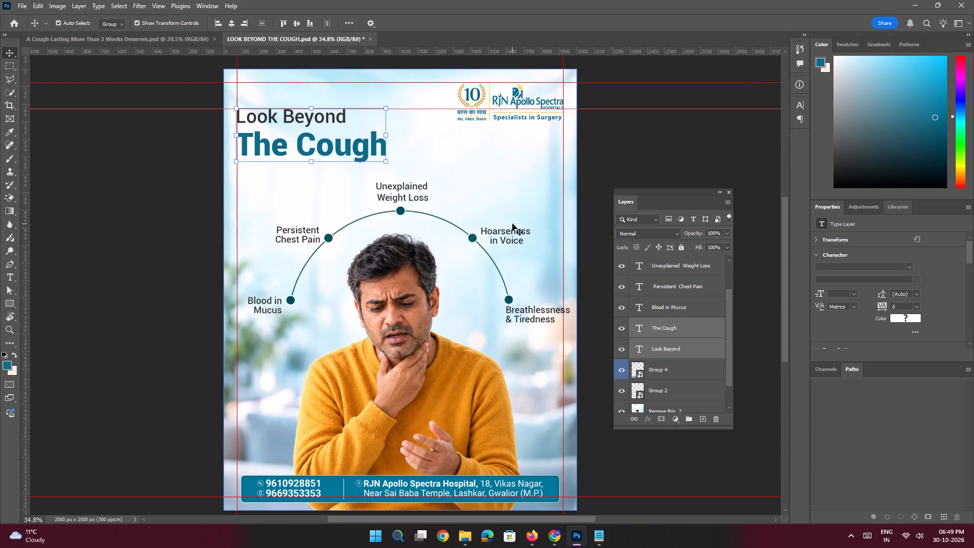
On a new layer above the "Unexplained Weight Loss" text, draw a yellow rectangle about 1116 × 199 px just above the contact bar.
{"action": "left_click", "coordinate": [665, 270]}
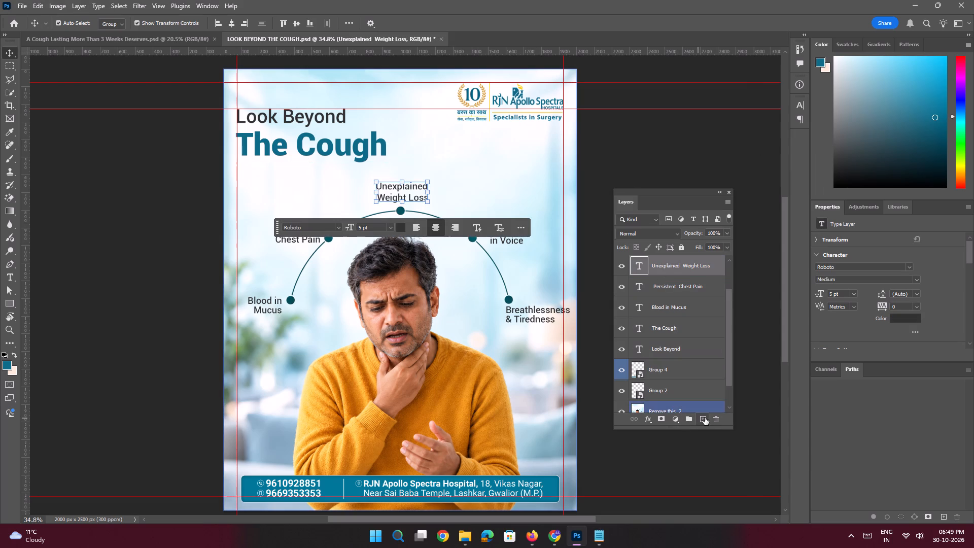
{"action": "left_click", "coordinate": [705, 418]}
{"action": "left_click", "coordinate": [15, 302]}
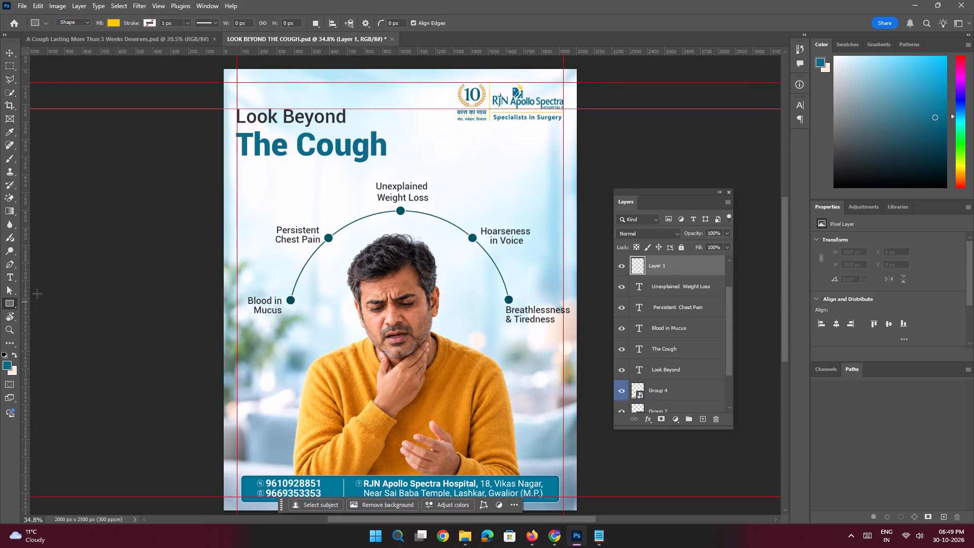
{"action": "left_click", "coordinate": [115, 25]}
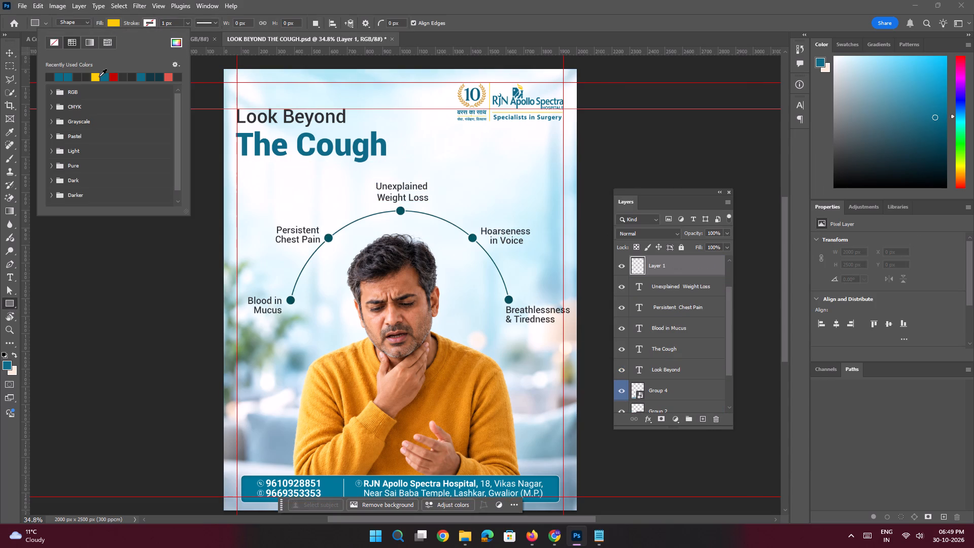
{"action": "left_click", "coordinate": [96, 77]}
{"action": "left_click", "coordinate": [113, 25]}
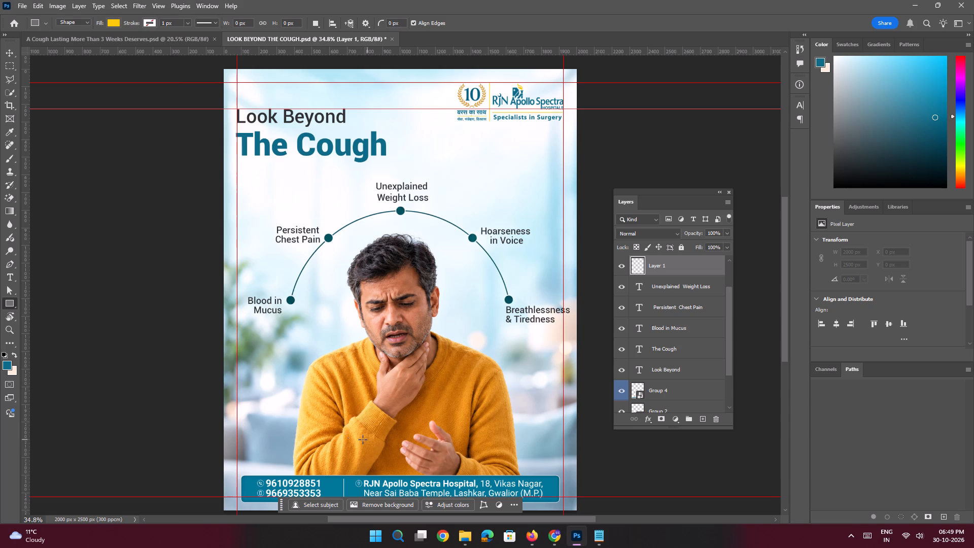
{"action": "left_click_drag", "start_coordinate": [302, 430], "coordinate": [489, 465]}
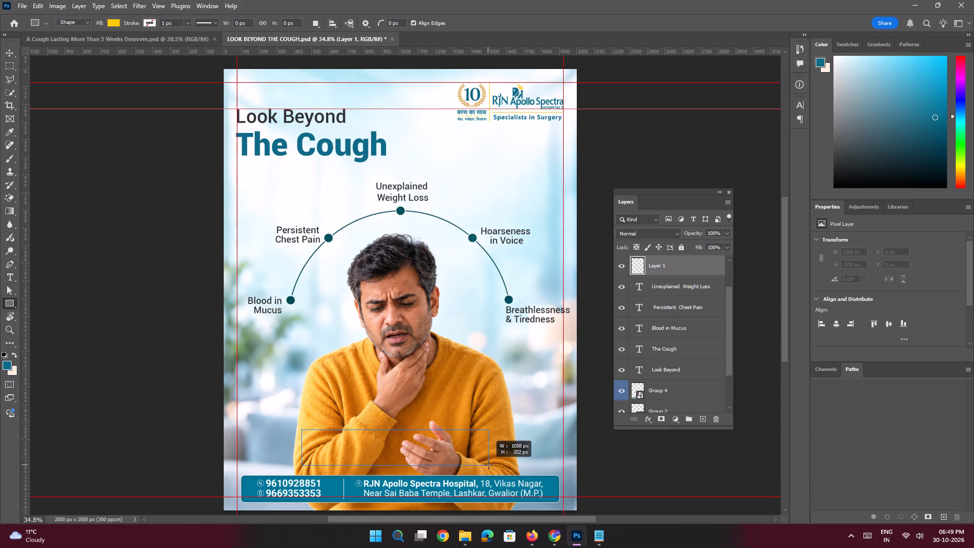
{"action": "left_click_drag", "start_coordinate": [489, 465], "coordinate": [498, 464]}
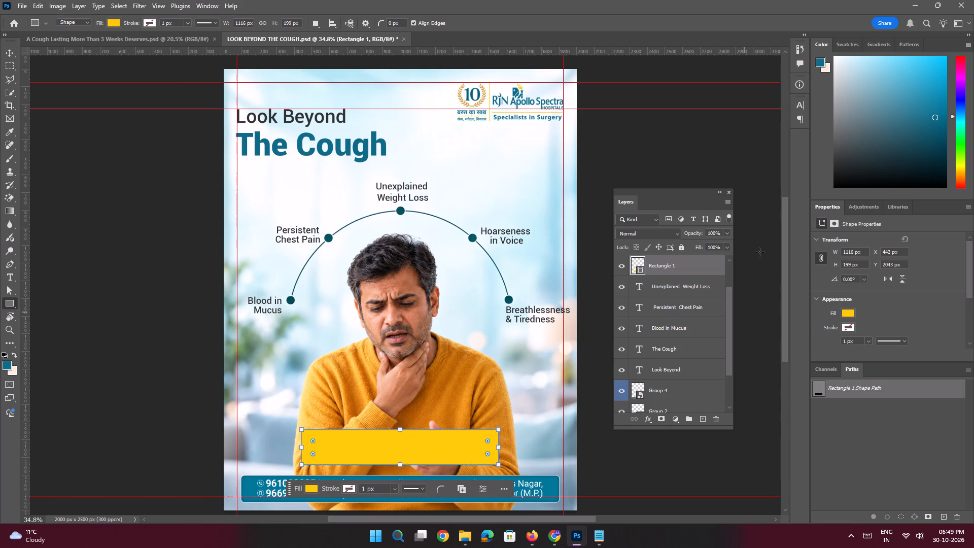
Change the rectangle's fill to the recently used teal blue.
{"action": "left_click", "coordinate": [118, 23]}
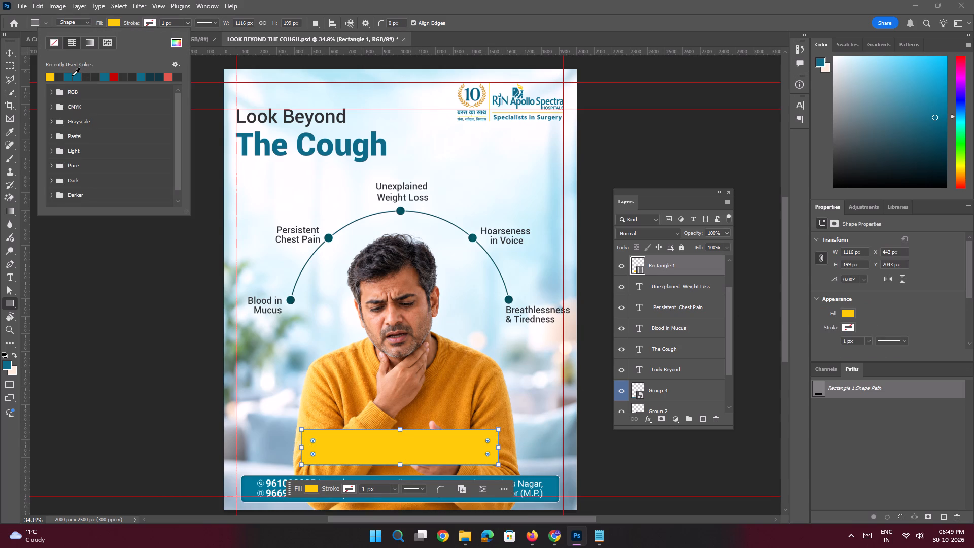
{"action": "left_click", "coordinate": [71, 76]}
{"action": "left_click", "coordinate": [112, 25]}
{"action": "left_click", "coordinate": [11, 49]}
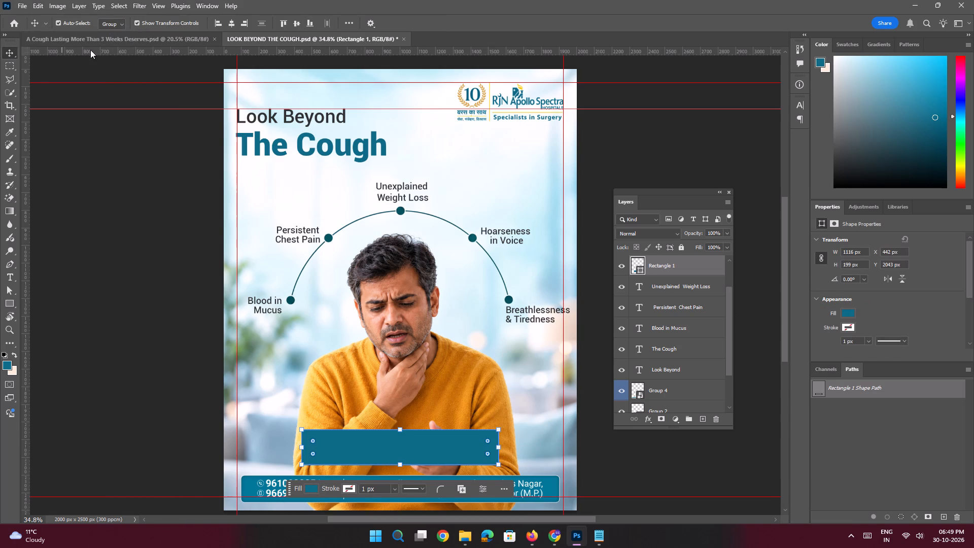
Round all four corners of the teal rectangle equally and deselect it.
{"action": "left_click", "coordinate": [236, 26]}
{"action": "scroll", "coordinate": [825, 297], "scroll_direction": "down", "scroll_amount": 2}
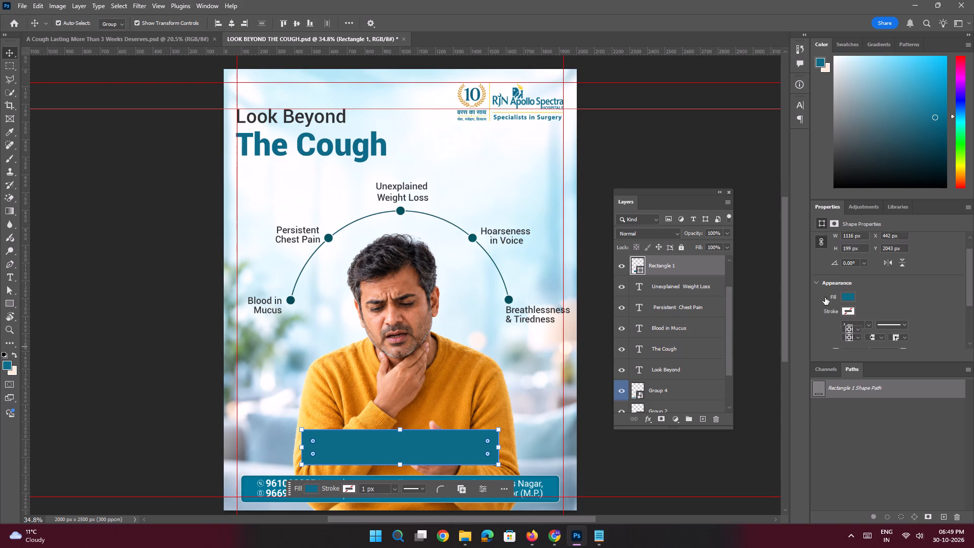
{"action": "scroll", "coordinate": [825, 297], "scroll_direction": "down", "scroll_amount": 6}
{"action": "left_click_drag", "start_coordinate": [834, 305], "coordinate": [843, 305]}
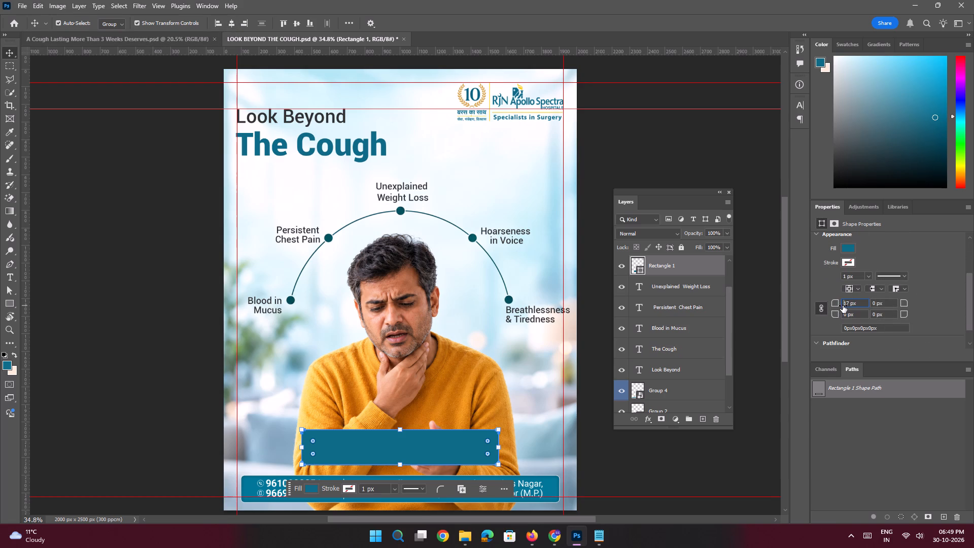
{"action": "left_click_drag", "start_coordinate": [843, 305], "coordinate": [856, 305]}
{"action": "left_click", "coordinate": [196, 313]}
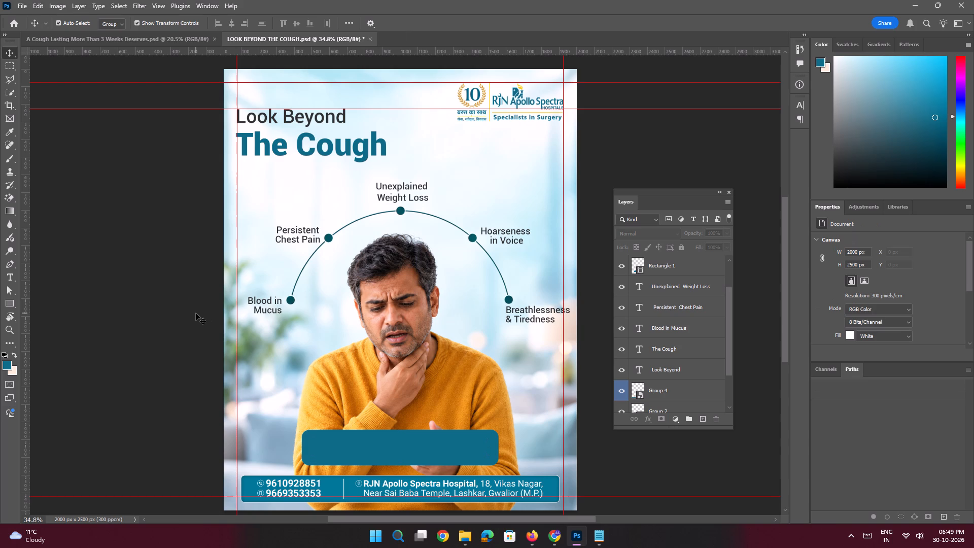
Save the slide 2 document.
{"action": "key", "text": "ctrl+s"}
On a new layer above the rounded rectangle, add a text line over it and paste the copied lung cancer note.
{"action": "left_click", "coordinate": [650, 264]}
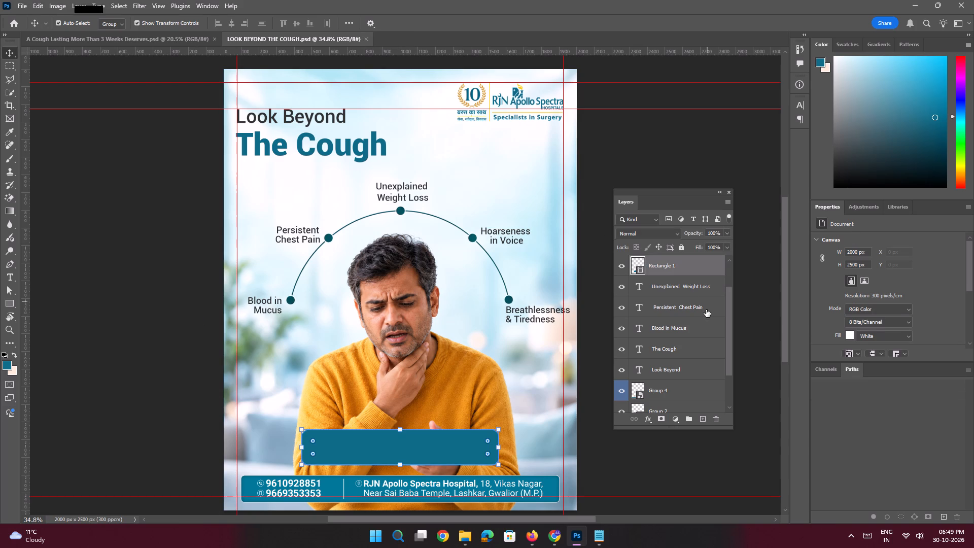
{"action": "left_click", "coordinate": [702, 420]}
{"action": "key", "text": "space"}
{"action": "left_click_drag", "start_coordinate": [374, 443], "coordinate": [396, 459], "text": "ctrl"}
{"action": "left_click_drag", "start_coordinate": [396, 458], "coordinate": [392, 423]}
{"action": "key", "text": "t"}
{"action": "left_click", "coordinate": [300, 415]}
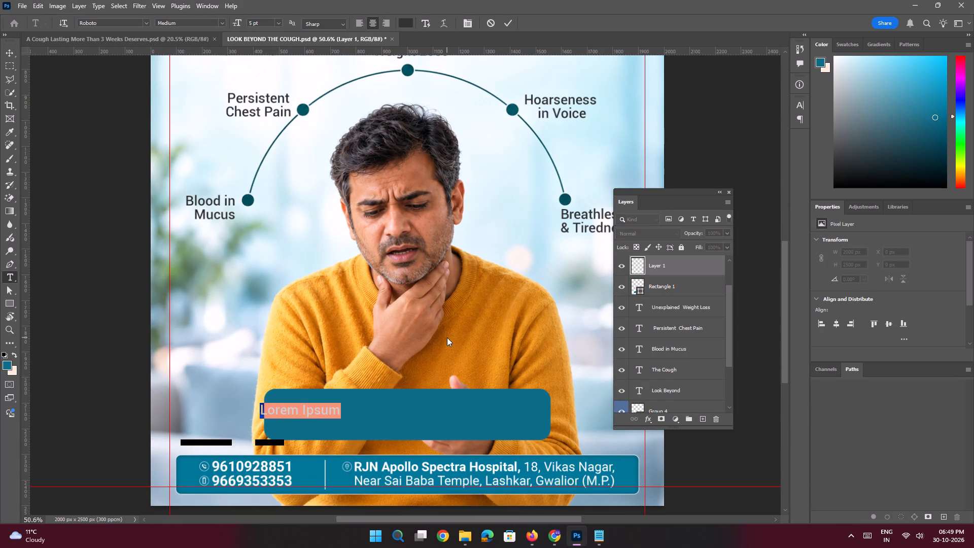
{"action": "key", "text": "ctrl+v"}
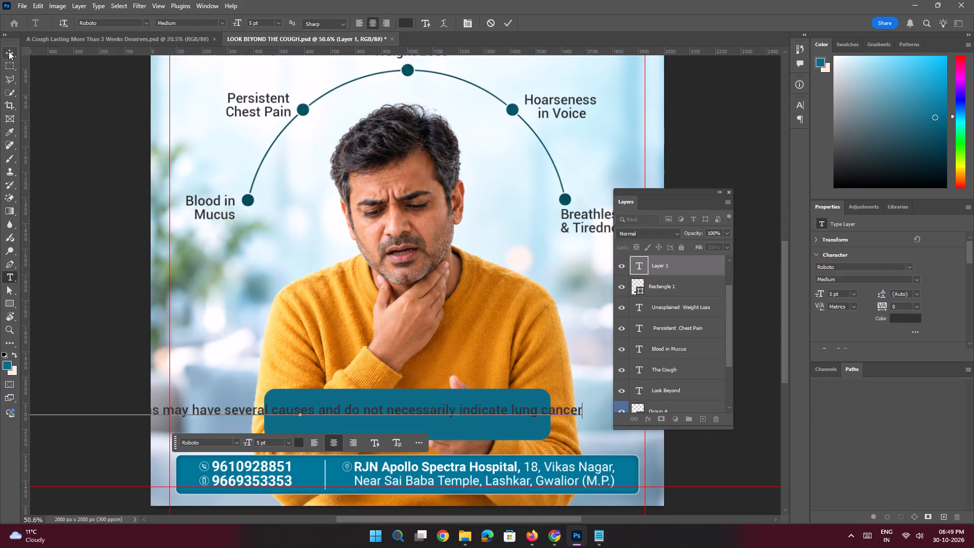
{"action": "left_click", "coordinate": [9, 51]}
Shift the note text right and break it into two lines before "do not necessarily indicate lung cancer".
{"action": "left_click_drag", "start_coordinate": [392, 407], "coordinate": [537, 402], "text": "shift"}
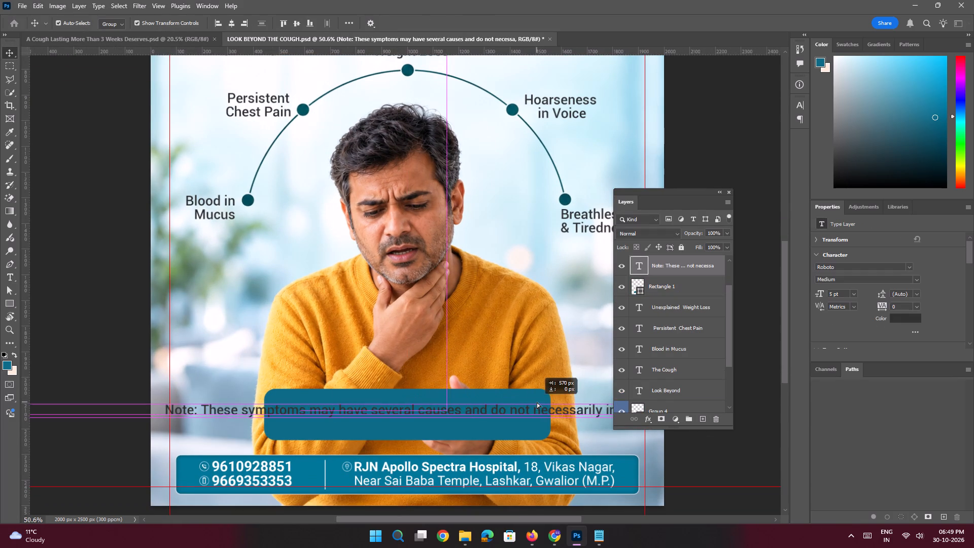
{"action": "left_click_drag", "start_coordinate": [537, 402], "coordinate": [527, 402], "text": "shift"}
{"action": "double_click", "coordinate": [493, 406]}
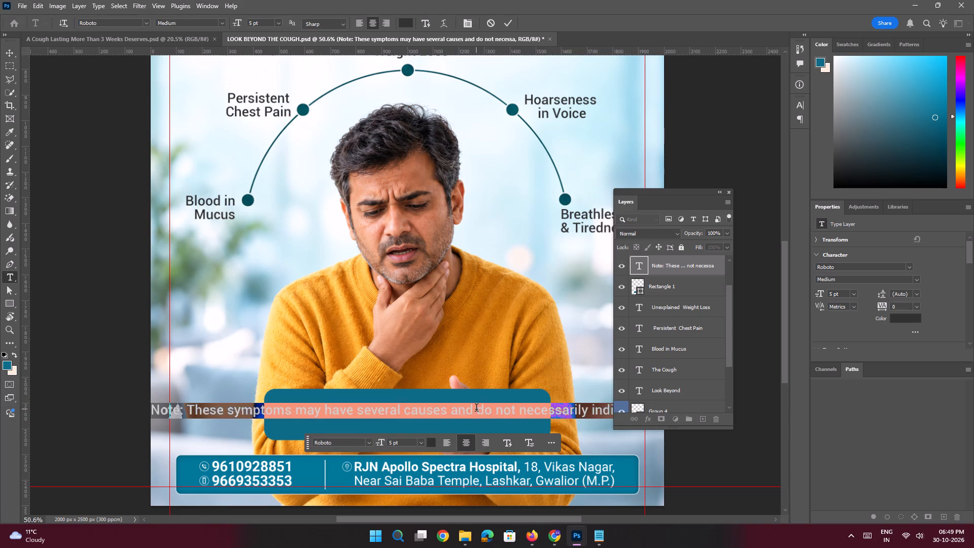
{"action": "left_click", "coordinate": [476, 409]}
{"action": "key", "text": "Return"}
{"action": "key", "text": "Return"}
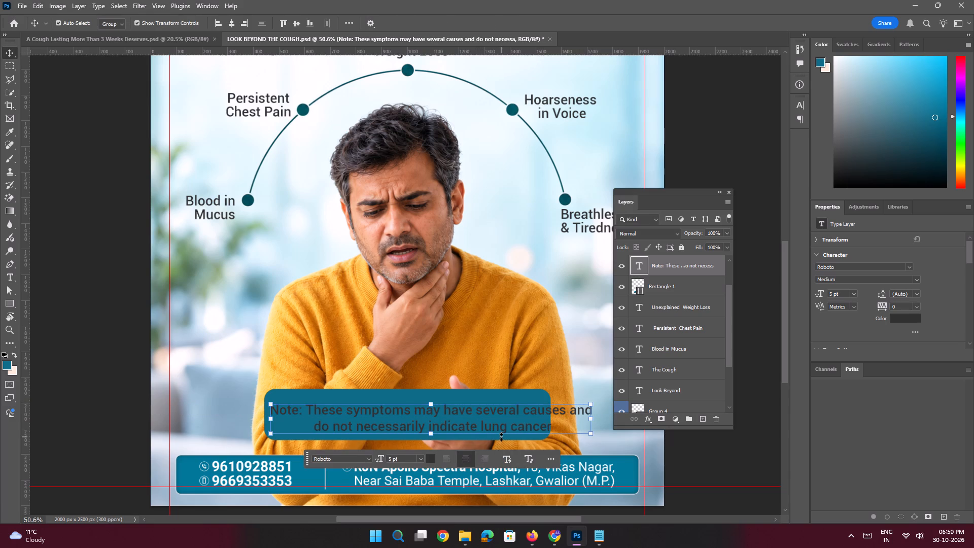
Move the two-line note about 120 px left and 10 px up over the rounded rectangle.
{"action": "left_click", "coordinate": [478, 422], "text": "shift"}
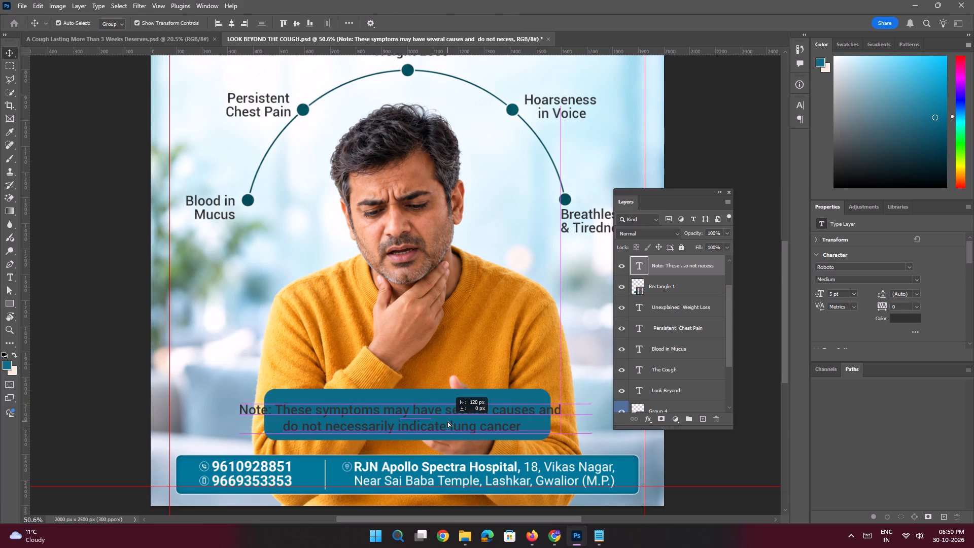
{"action": "key", "text": "shift+Up"}
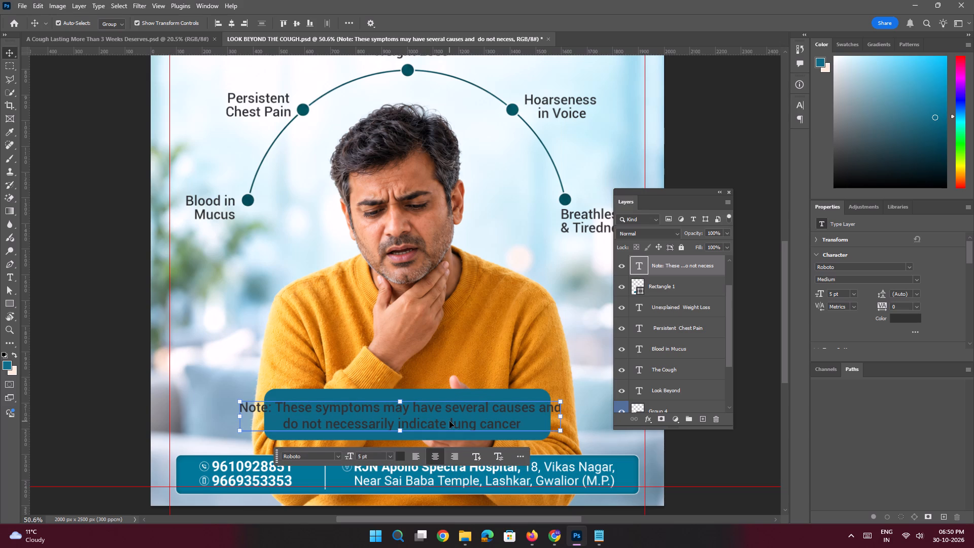
Stretch both sides of the rounded rectangle to about 1297 px wide so it spans the note text.
{"action": "left_click", "coordinate": [658, 289]}
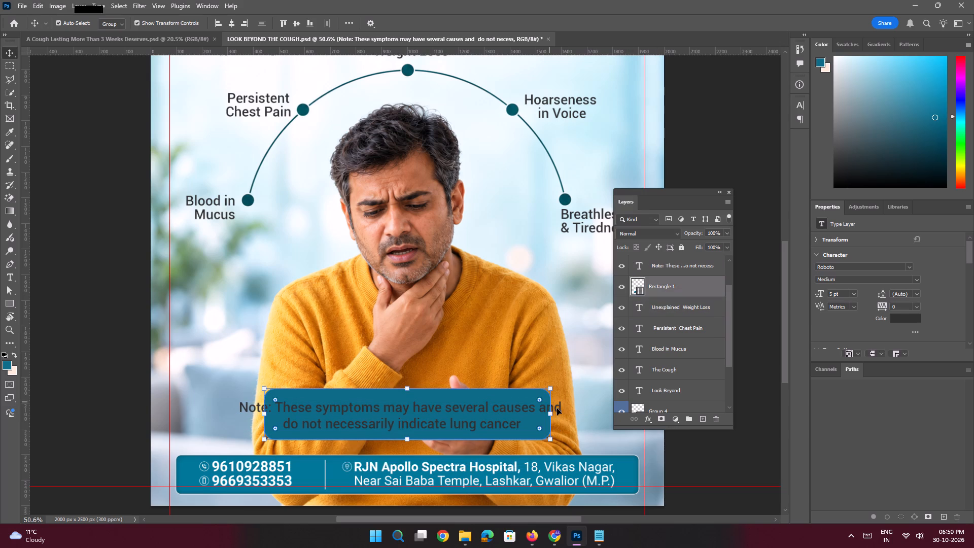
{"action": "left_click_drag", "start_coordinate": [552, 416], "coordinate": [573, 414], "text": "shift"}
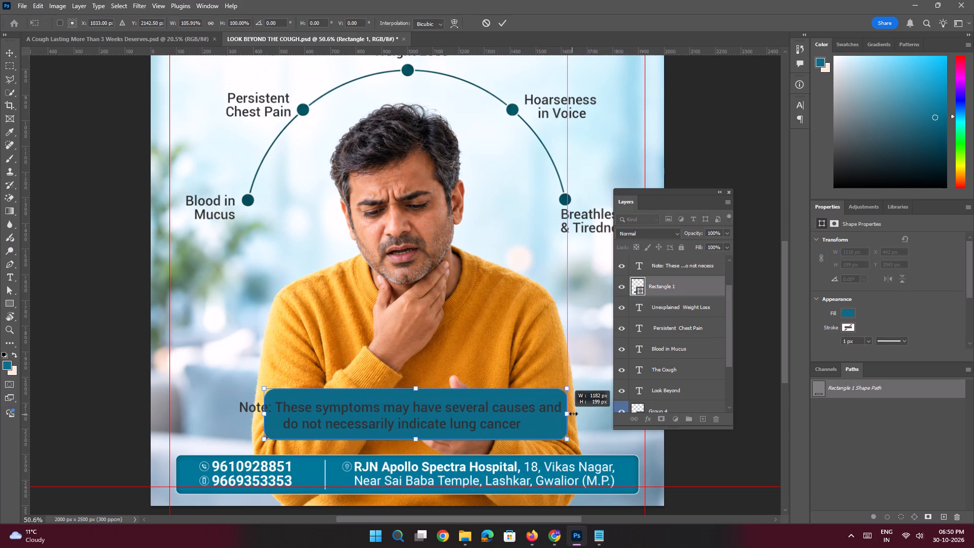
{"action": "left_click_drag", "start_coordinate": [573, 414], "coordinate": [573, 414], "text": "shift"}
{"action": "left_click_drag", "start_coordinate": [268, 412], "coordinate": [234, 413], "text": "shift"}
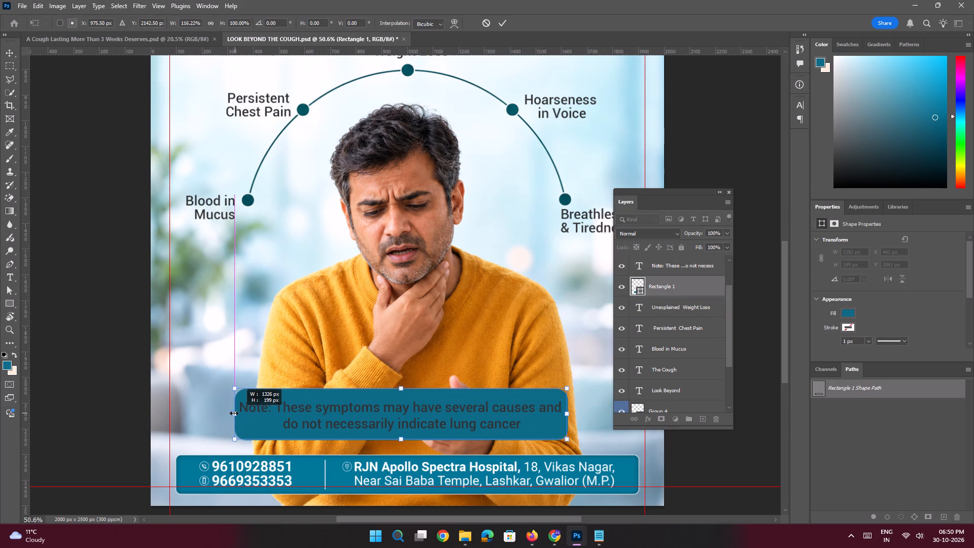
{"action": "left_click_drag", "start_coordinate": [234, 413], "coordinate": [235, 412], "text": "shift"}
{"action": "key", "text": "Return"}
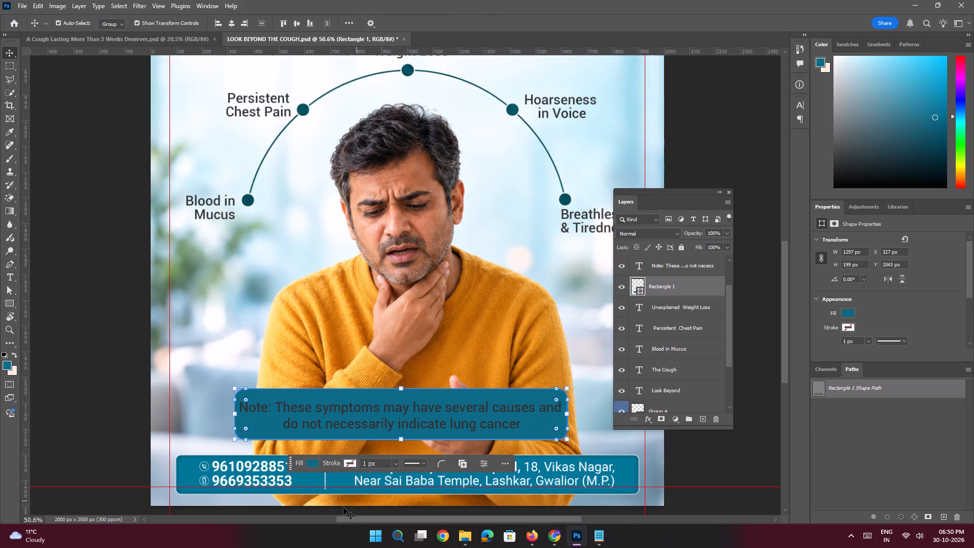
Set the note text color to white (ffffff).
{"action": "left_click", "coordinate": [342, 422]}
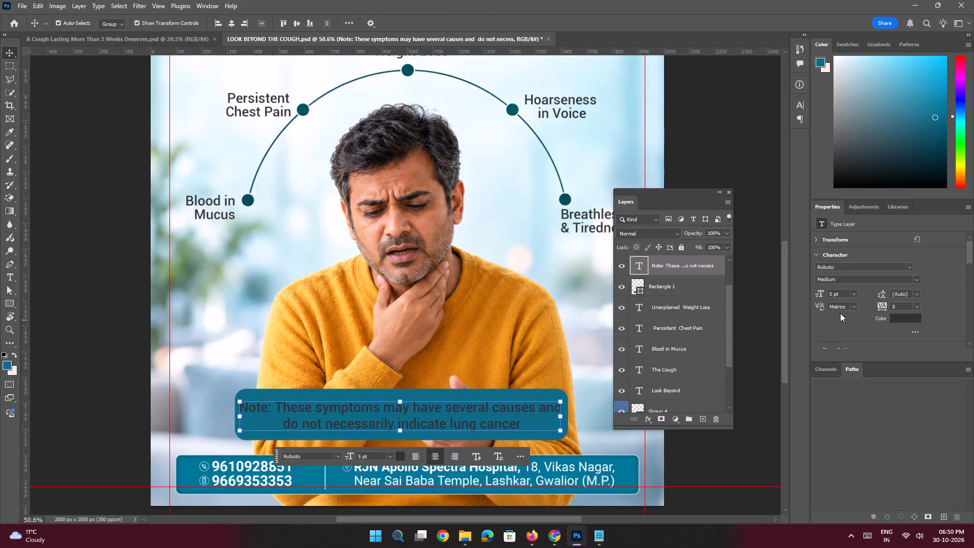
{"action": "left_click", "coordinate": [896, 319]}
{"action": "left_click_drag", "start_coordinate": [691, 418], "coordinate": [567, 222]}
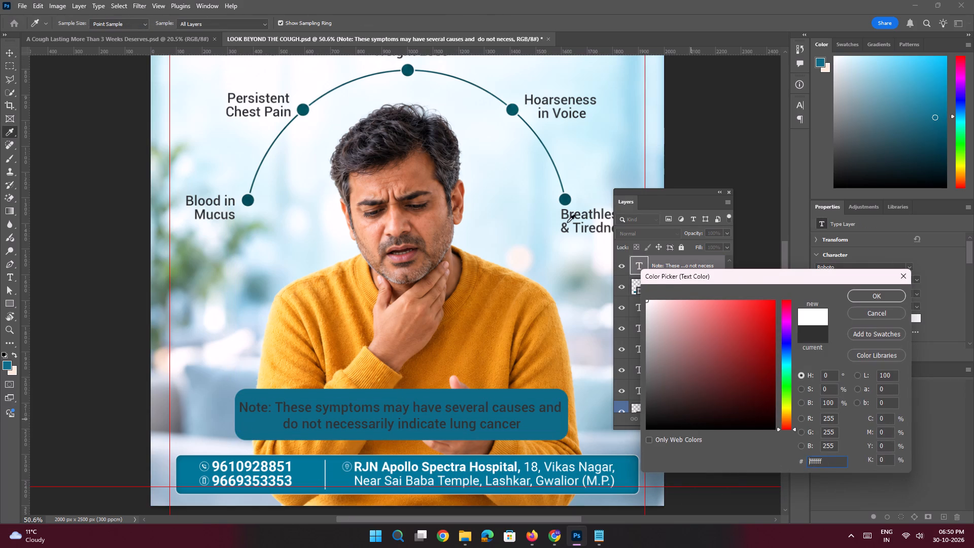
{"action": "key", "text": "Return"}
{"action": "key", "text": "Return"}
Reduce the rounded rectangle's height to 154 px from its bottom and top edges so it fits the two-line note closely.
{"action": "key", "text": "ctrl+space"}
{"action": "key", "text": "ctrl+space"}
{"action": "key", "text": "ctrl+space"}
{"action": "key", "text": "ctrl+space"}
{"action": "key", "text": "ctrl+space"}
{"action": "key", "text": "ctrl+space"}
{"action": "key", "text": "ctrl+space"}
{"action": "key", "text": "ctrl+space"}
{"action": "key", "text": "ctrl+space"}
{"action": "key", "text": "ctrl+space"}
{"action": "key", "text": "ctrl+space"}
{"action": "key", "text": "ctrl+space"}
{"action": "key", "text": "ctrl+space"}
{"action": "left_click_drag", "start_coordinate": [530, 408], "coordinate": [570, 440], "text": "ctrl"}
{"action": "left_click_drag", "start_coordinate": [565, 433], "coordinate": [552, 346]}
{"action": "left_click", "coordinate": [503, 392]}
{"action": "key", "text": "space"}
{"action": "key", "text": "space"}
{"action": "key", "text": "space"}
{"action": "key", "text": "space"}
{"action": "key", "text": "space"}
{"action": "key", "text": "space"}
{"action": "key", "text": "space"}
{"action": "key", "text": "space"}
{"action": "key", "text": "space"}
{"action": "key", "text": "space"}
{"action": "key", "text": "space"}
{"action": "key", "text": "space"}
{"action": "key", "text": "space"}
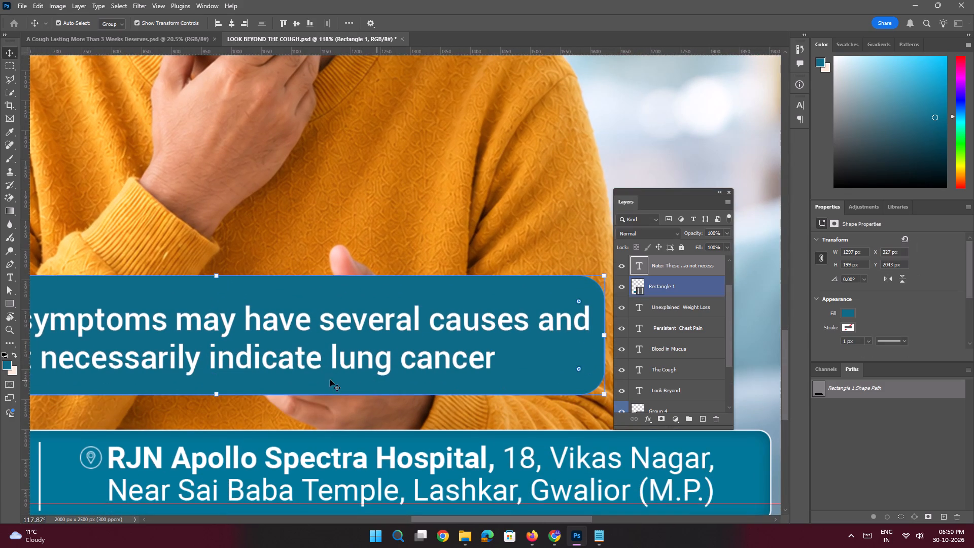
{"action": "left_click_drag", "start_coordinate": [330, 379], "coordinate": [389, 371]}
{"action": "left_click", "coordinate": [399, 367]}
{"action": "left_click_drag", "start_coordinate": [354, 379], "coordinate": [356, 369], "text": "shift"}
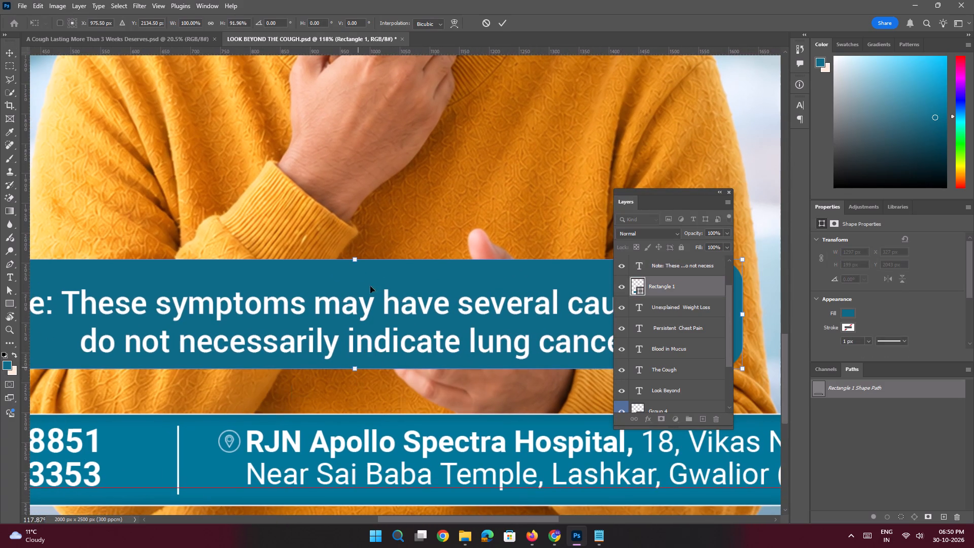
{"action": "left_click_drag", "start_coordinate": [356, 261], "coordinate": [357, 279], "text": "shift"}
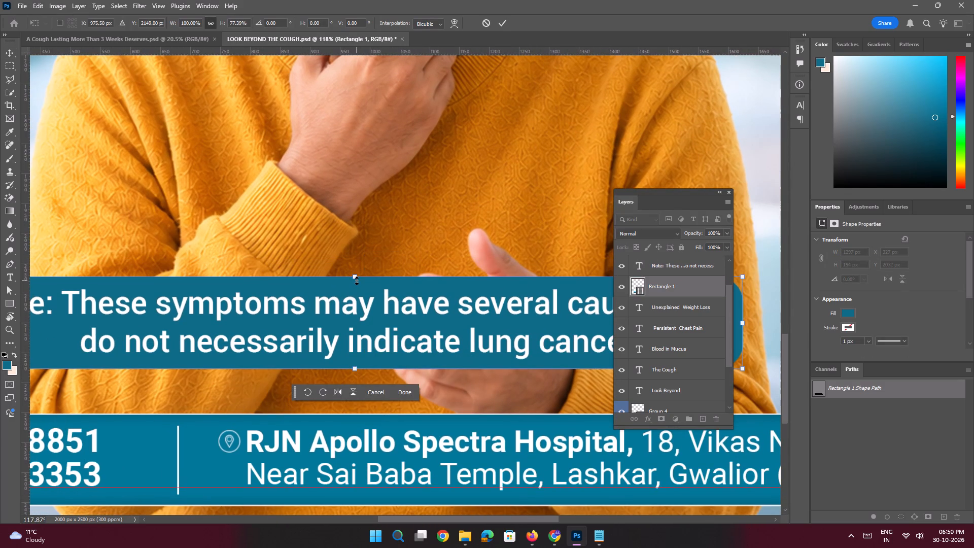
{"action": "key", "text": "Return"}
{"action": "key", "text": "ctrl+0"}
{"action": "left_click", "coordinate": [192, 266]}
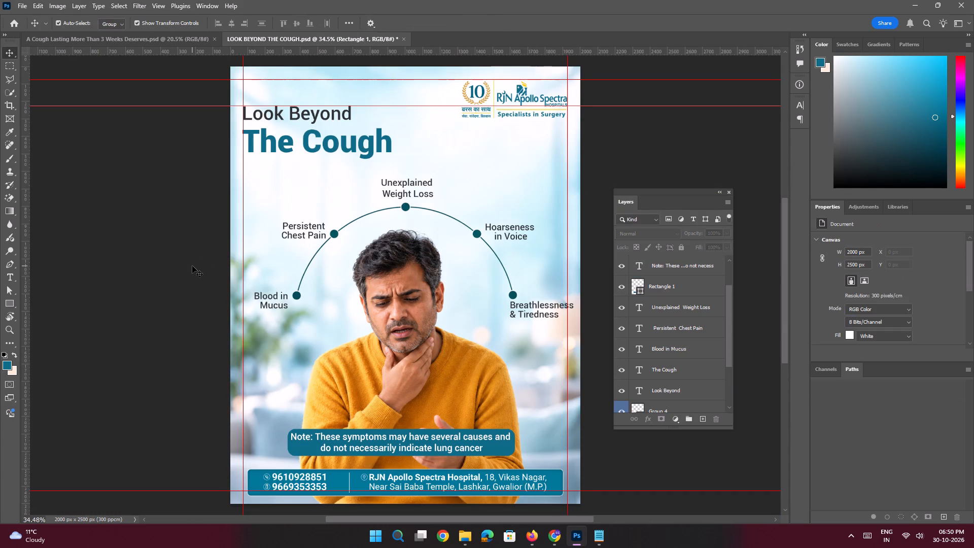
Widen the note's rounded rectangle on both sides to about 1357 px.
{"action": "key", "text": "space"}
{"action": "left_click_drag", "start_coordinate": [502, 435], "coordinate": [552, 490], "text": "ctrl"}
{"action": "left_click", "coordinate": [534, 474]}
{"action": "key", "text": "space"}
{"action": "key", "text": "space"}
{"action": "key", "text": "space"}
{"action": "key", "text": "space"}
{"action": "key", "text": "space"}
{"action": "key", "text": "space"}
{"action": "key", "text": "space"}
{"action": "key", "text": "space"}
{"action": "key", "text": "space"}
{"action": "key", "text": "space"}
{"action": "key", "text": "space"}
{"action": "key", "text": "space"}
{"action": "key", "text": "space"}
{"action": "key", "text": "space"}
{"action": "key", "text": "space"}
{"action": "key", "text": "space"}
{"action": "key", "text": "space"}
{"action": "key", "text": "space"}
{"action": "key", "text": "space"}
{"action": "key", "text": "space"}
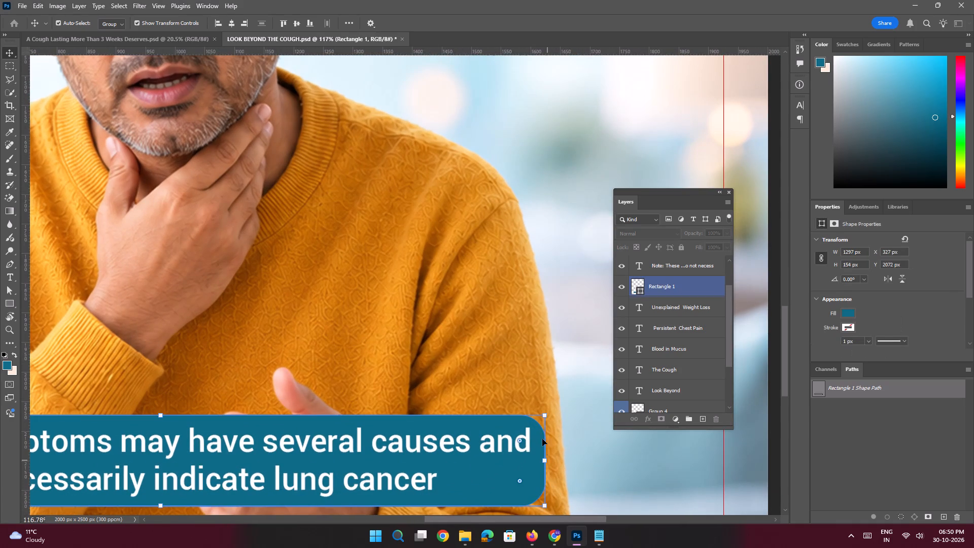
{"action": "left_click_drag", "start_coordinate": [540, 436], "coordinate": [489, 357]}
{"action": "left_click_drag", "start_coordinate": [500, 381], "coordinate": [485, 338]}
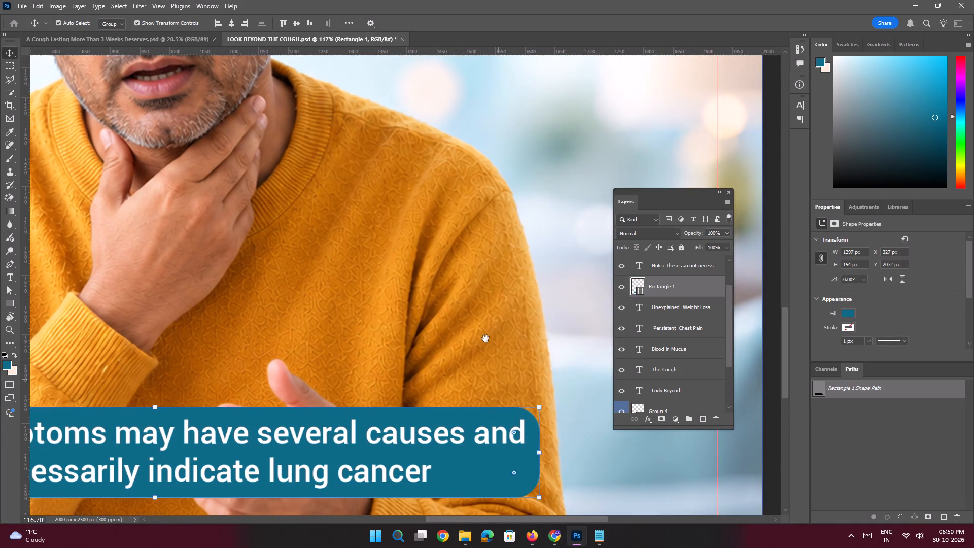
{"action": "left_click_drag", "start_coordinate": [485, 338], "coordinate": [479, 314]}
{"action": "left_click_drag", "start_coordinate": [517, 385], "coordinate": [533, 385], "text": "shift"}
{"action": "key", "text": "space"}
{"action": "key", "text": "space"}
{"action": "key", "text": "space"}
{"action": "key", "text": "space"}
{"action": "key", "text": "space"}
{"action": "key", "text": "space"}
{"action": "key", "text": "space"}
{"action": "key", "text": "space"}
{"action": "key", "text": "space"}
{"action": "key", "text": "space"}
{"action": "key", "text": "space"}
{"action": "key", "text": "space"}
{"action": "key", "text": "space"}
{"action": "key", "text": "space"}
{"action": "key", "text": "space"}
{"action": "key", "text": "space"}
{"action": "key", "text": "space"}
{"action": "key", "text": "space"}
{"action": "key", "text": "space"}
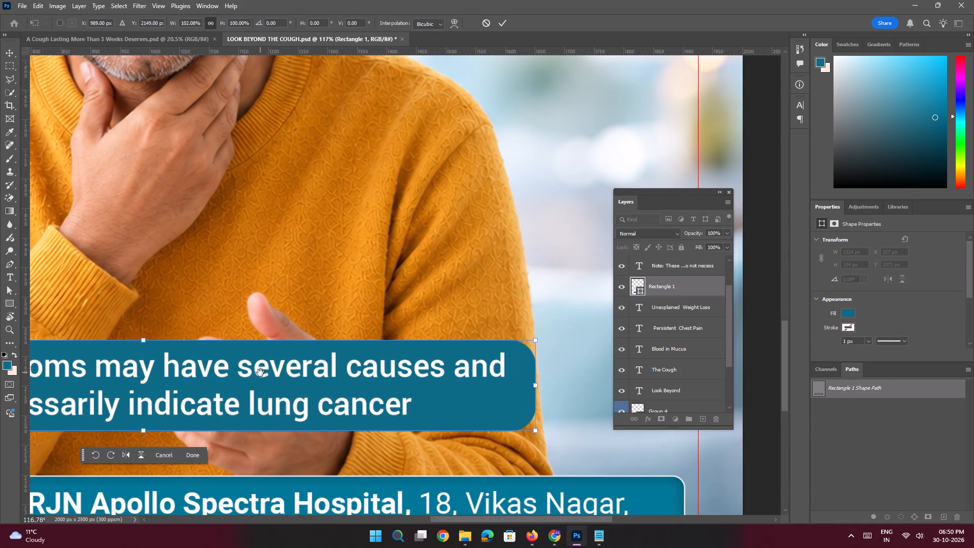
{"action": "left_click_drag", "start_coordinate": [260, 372], "coordinate": [457, 372]}
{"action": "left_click", "coordinate": [434, 372]}
{"action": "left_click_drag", "start_coordinate": [334, 386], "coordinate": [319, 383], "text": "shift"}
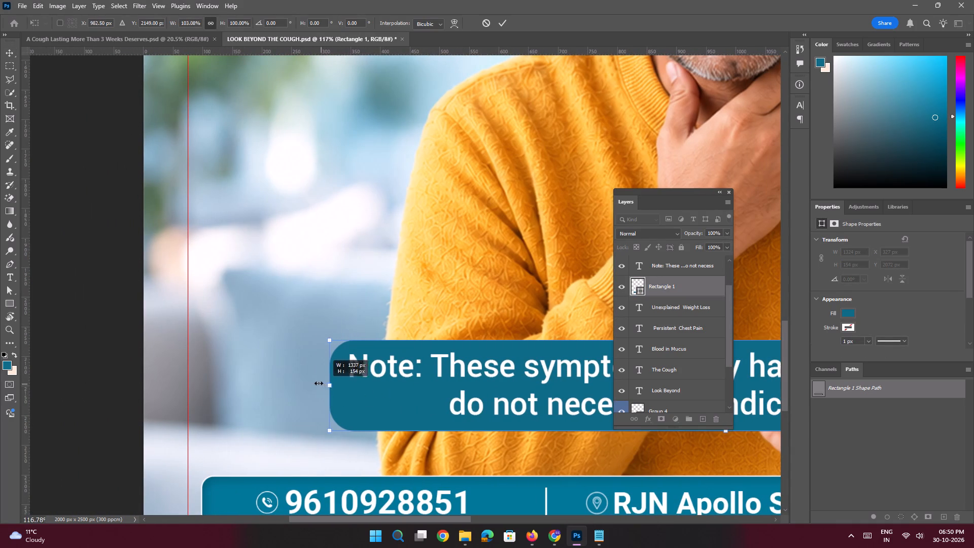
{"action": "left_click_drag", "start_coordinate": [319, 383], "coordinate": [314, 383], "text": "shift"}
{"action": "key", "text": "Return"}
Set all four corner radii of the note's rectangle to 16 px.
{"action": "key", "text": "space"}
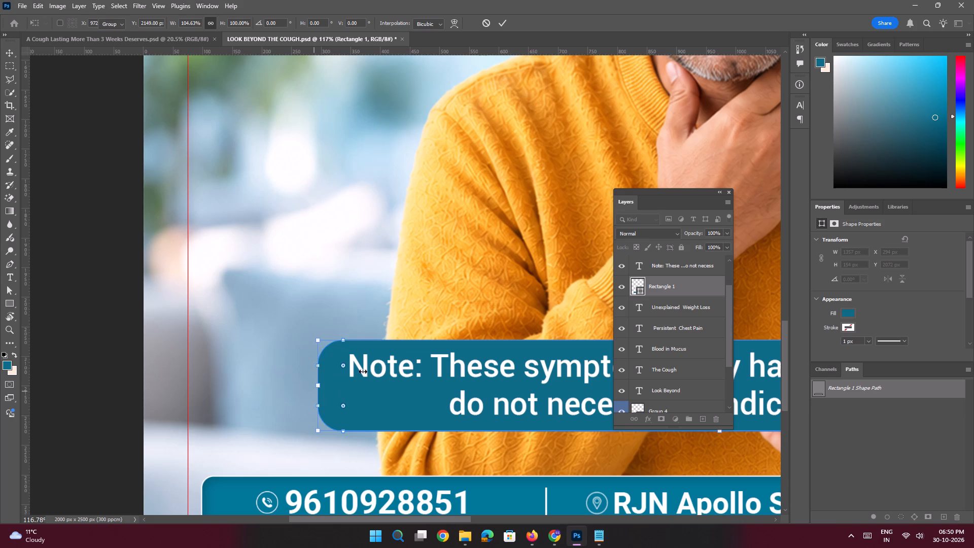
{"action": "scroll", "coordinate": [858, 284], "scroll_direction": "down", "scroll_amount": 8}
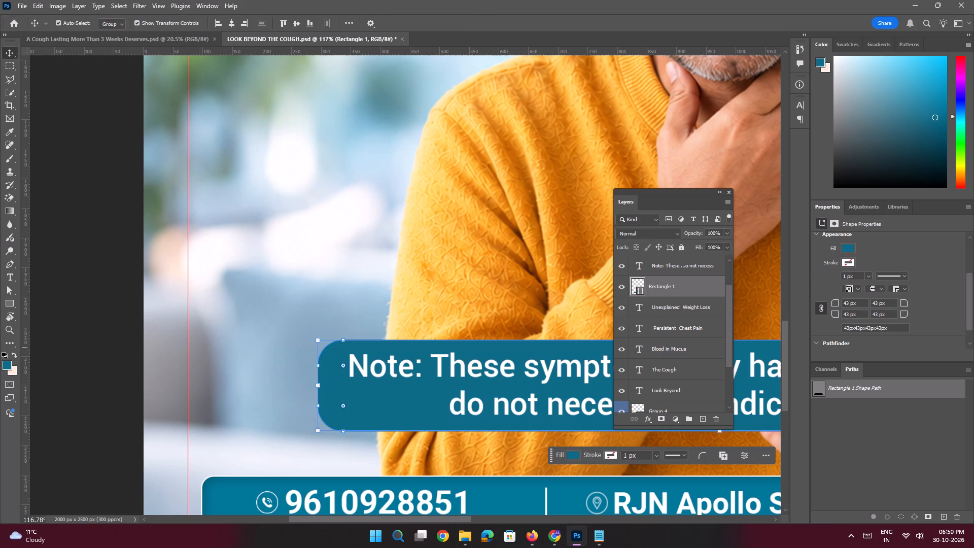
{"action": "left_click_drag", "start_coordinate": [838, 300], "coordinate": [824, 298]}
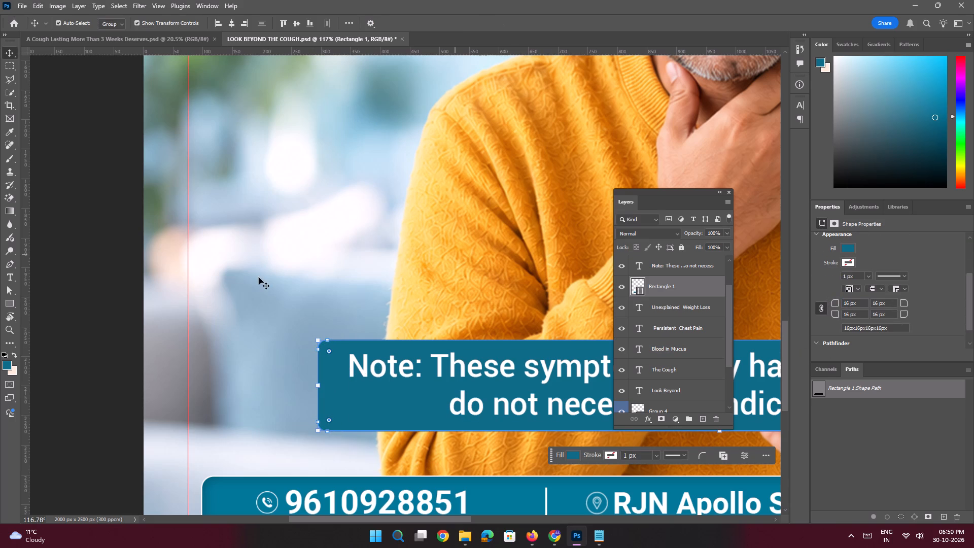
{"action": "left_click", "coordinate": [104, 309]}
Save the LOOK BEYOND THE COUGH document.
{"action": "key", "text": "space"}
{"action": "left_click_drag", "start_coordinate": [263, 333], "coordinate": [180, 305], "text": "ctrl"}
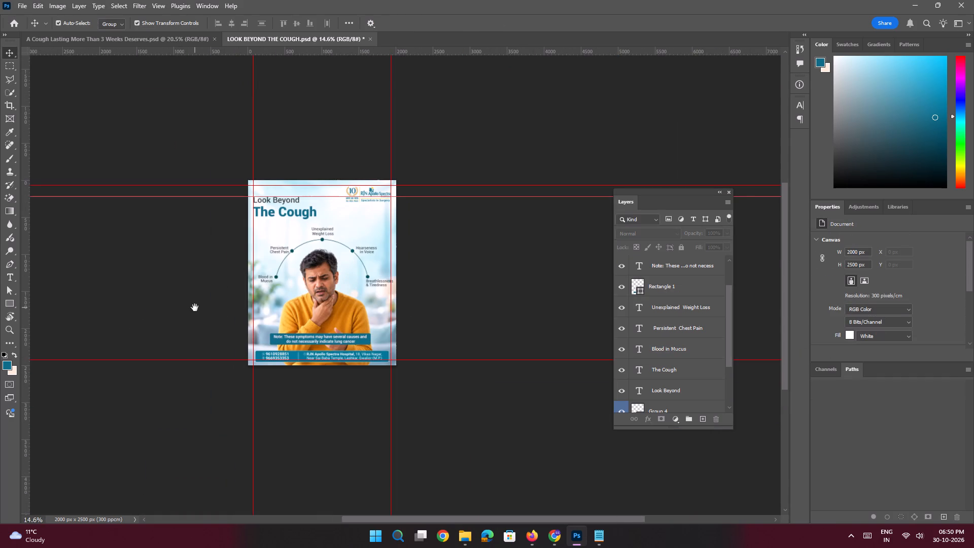
{"action": "key", "text": "ctrl+s"}
Open the recent file Time.psd.
{"action": "left_click", "coordinate": [13, 27]}
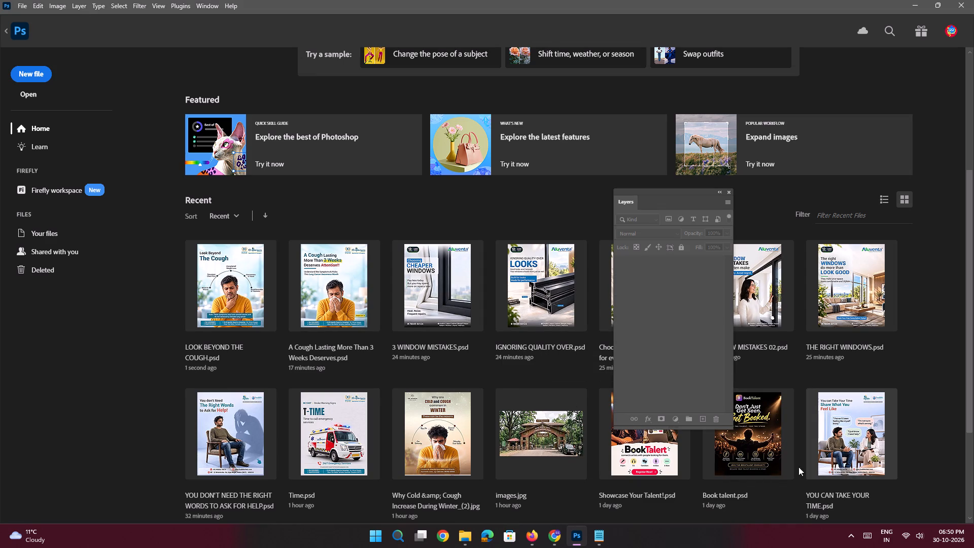
{"action": "left_click", "coordinate": [347, 440]}
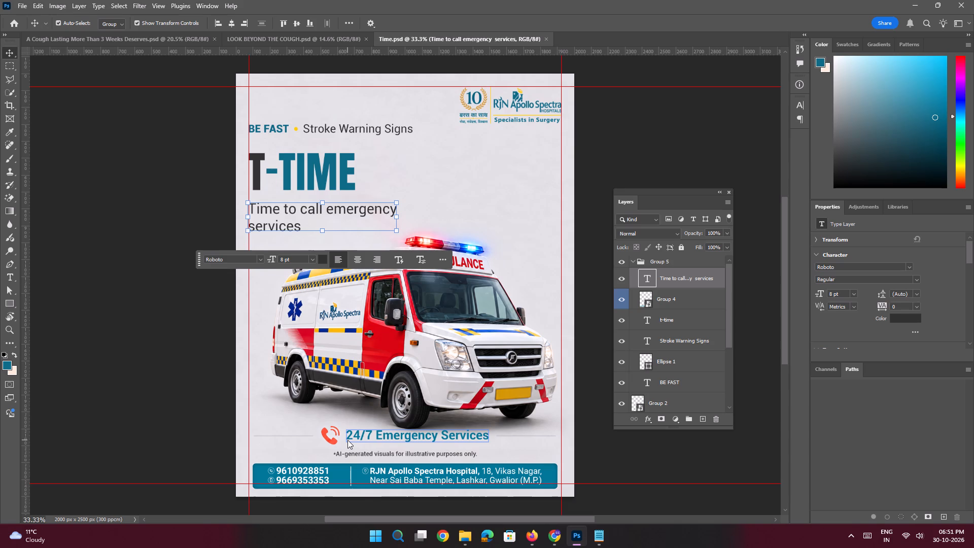
Copy the "*AI-generated visuals for illustrative purposes only." text layer from Time.psd into A Cough Lasting More Than 3 Weeks Deserves.psd.
{"action": "left_click", "coordinate": [158, 181]}
{"action": "key", "text": "space"}
{"action": "key", "text": "space"}
{"action": "key", "text": "space"}
{"action": "key", "text": "space"}
{"action": "key", "text": "space"}
{"action": "key", "text": "space"}
{"action": "key", "text": "space"}
{"action": "left_click_drag", "start_coordinate": [366, 362], "coordinate": [369, 348]}
{"action": "left_click", "coordinate": [392, 439]}
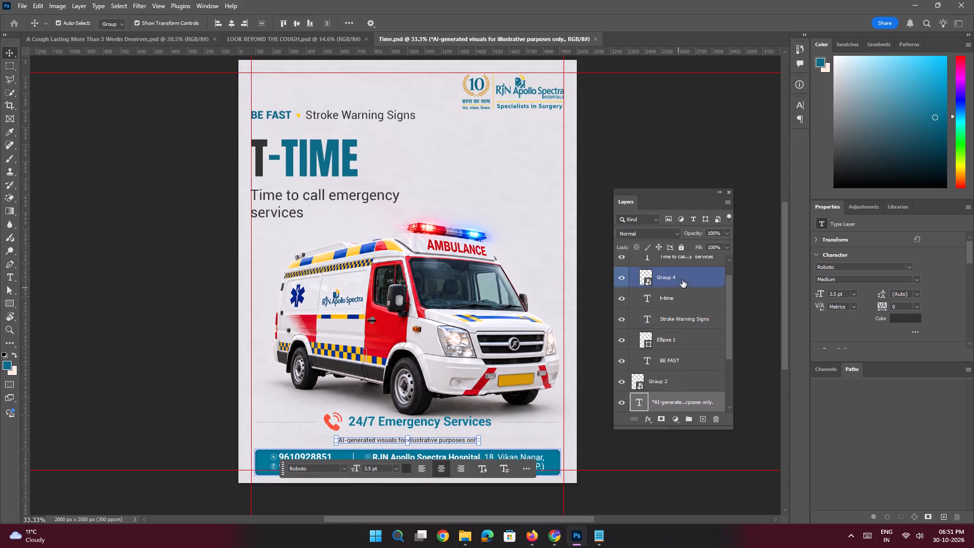
{"action": "left_click_drag", "start_coordinate": [672, 397], "coordinate": [239, 85]}
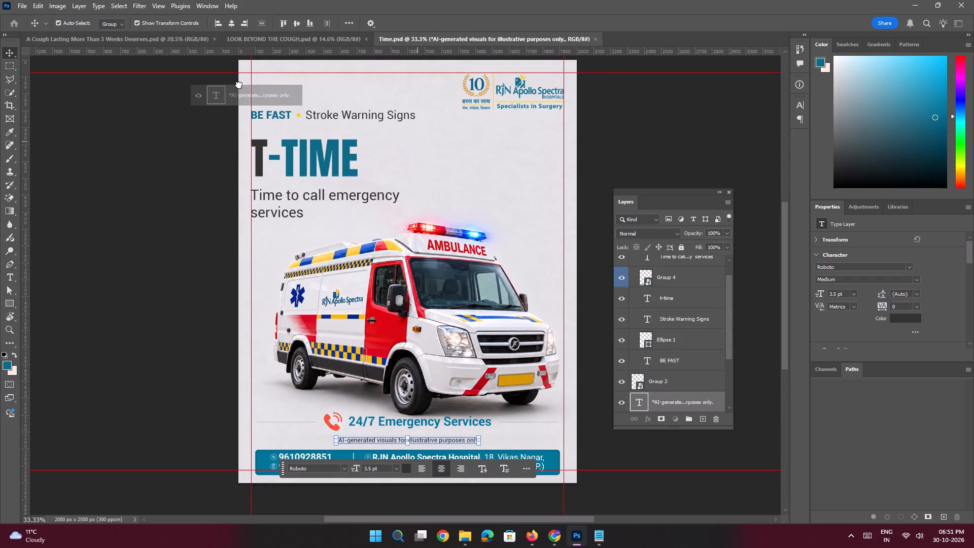
{"action": "left_click_drag", "start_coordinate": [239, 85], "coordinate": [380, 363]}
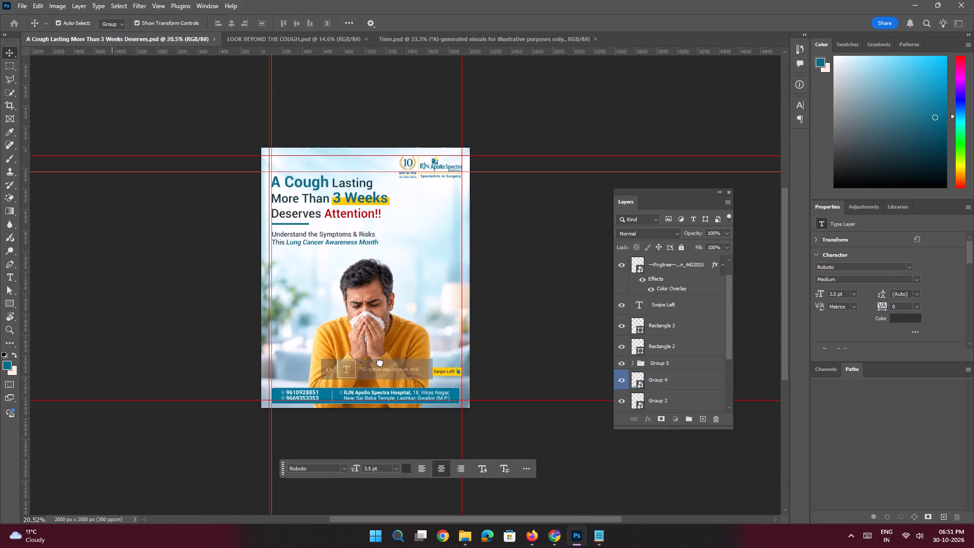
{"action": "left_click_drag", "start_coordinate": [380, 363], "coordinate": [368, 372]}
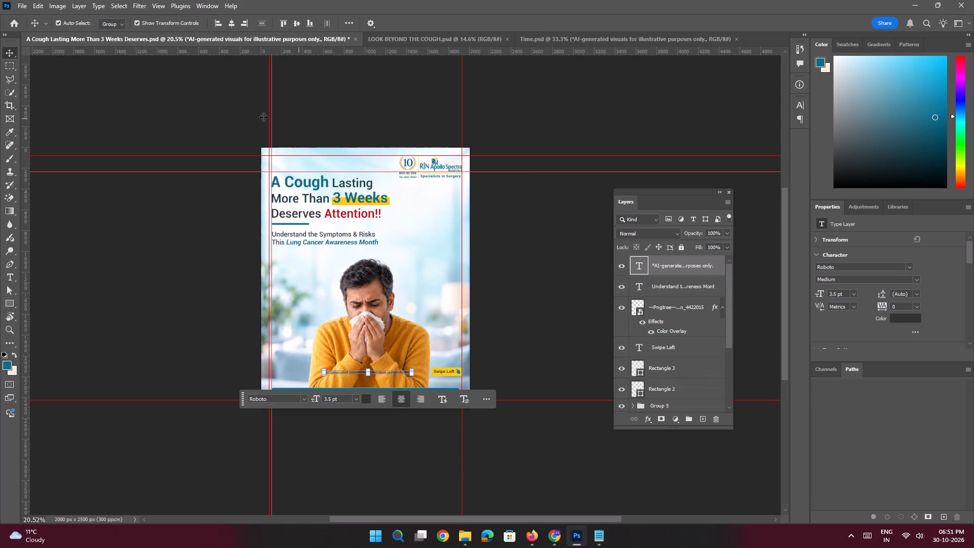
Center the AI-generated visuals disclaimer horizontally and nudge it about 70 px down to sit just above the contact bar.
{"action": "left_click", "coordinate": [227, 25]}
{"action": "key", "text": "shift+Down"}
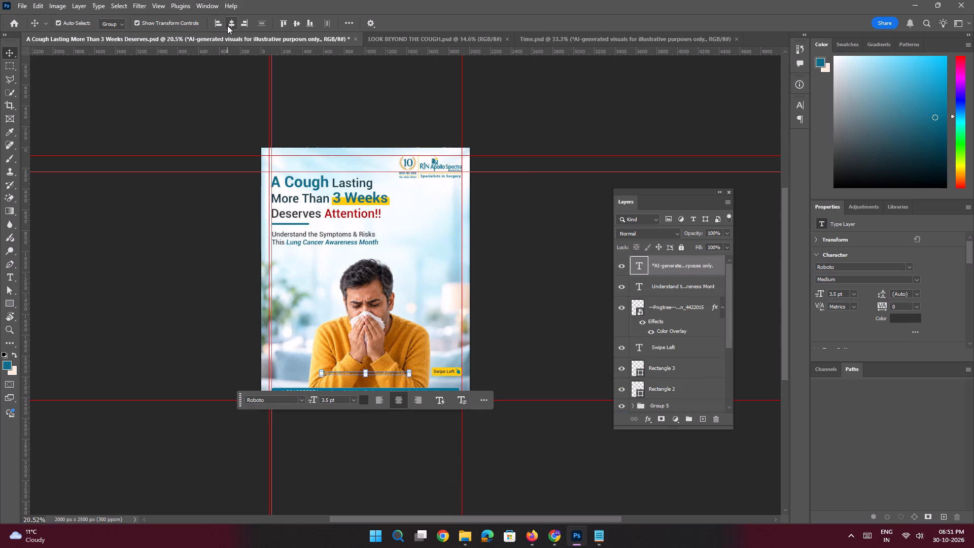
{"action": "key", "text": "shift+Down"}
{"action": "key", "text": "shift+Down"}
{"action": "key", "text": "shift+Down"}
{"action": "key", "text": "shift+Down"}
{"action": "key", "text": "shift+Down"}
{"action": "key", "text": "shift+Down"}
{"action": "key", "text": "shift+Down"}
{"action": "key", "text": "shift+Up"}
{"action": "key", "text": "shift+Up"}
{"action": "key", "text": "shift+Down"}
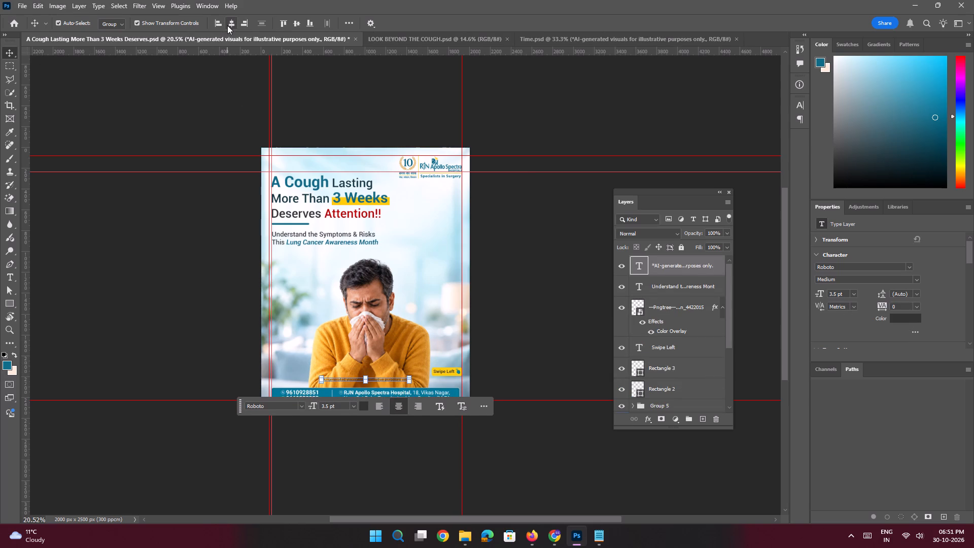
{"action": "key", "text": "shift+Up"}
{"action": "key", "text": "shift+Down"}
Set the AI-generated visuals disclaimer's text color to white (ffffff).
{"action": "left_click", "coordinate": [901, 319]}
{"action": "left_click_drag", "start_coordinate": [695, 414], "coordinate": [485, 97]}
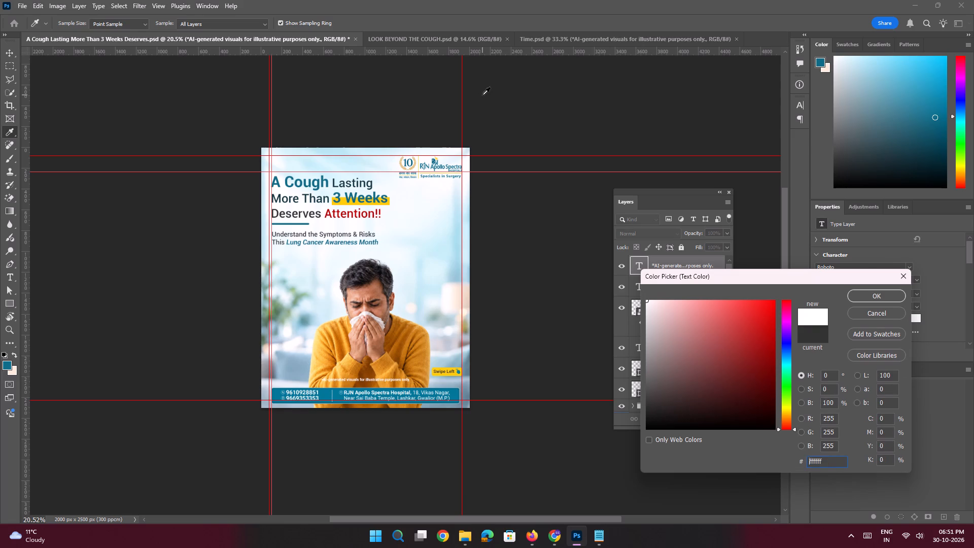
{"action": "key", "text": "3"}
{"action": "key", "text": "Return"}
{"action": "key", "text": "Return"}
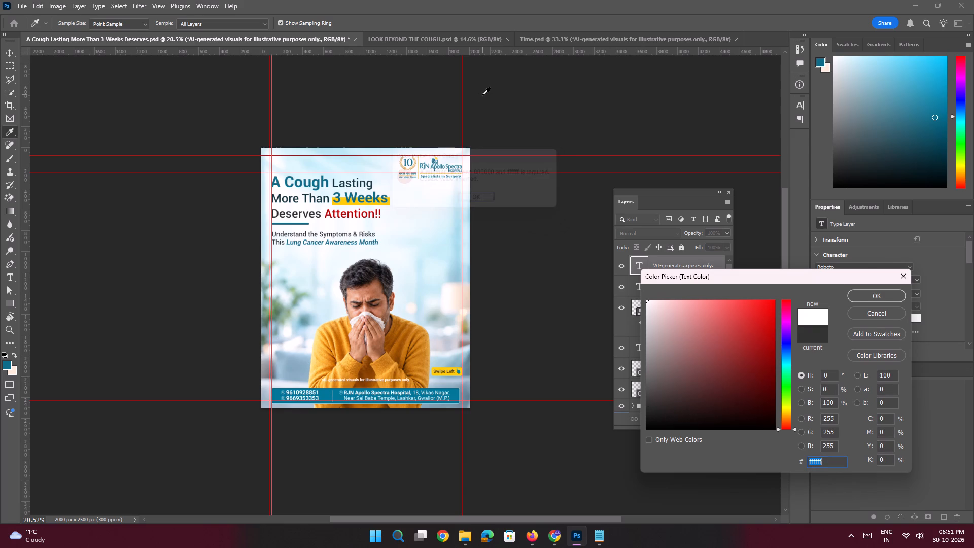
{"action": "key", "text": "Return"}
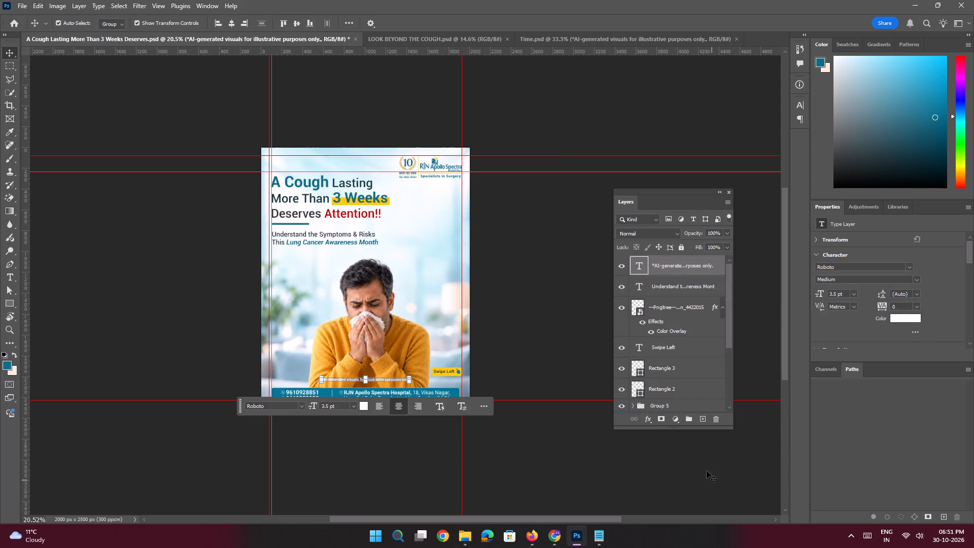
Add a black drop shadow to the AI-generated visuals disclaimer.
{"action": "left_click", "coordinate": [649, 422]}
{"action": "left_click", "coordinate": [665, 413]}
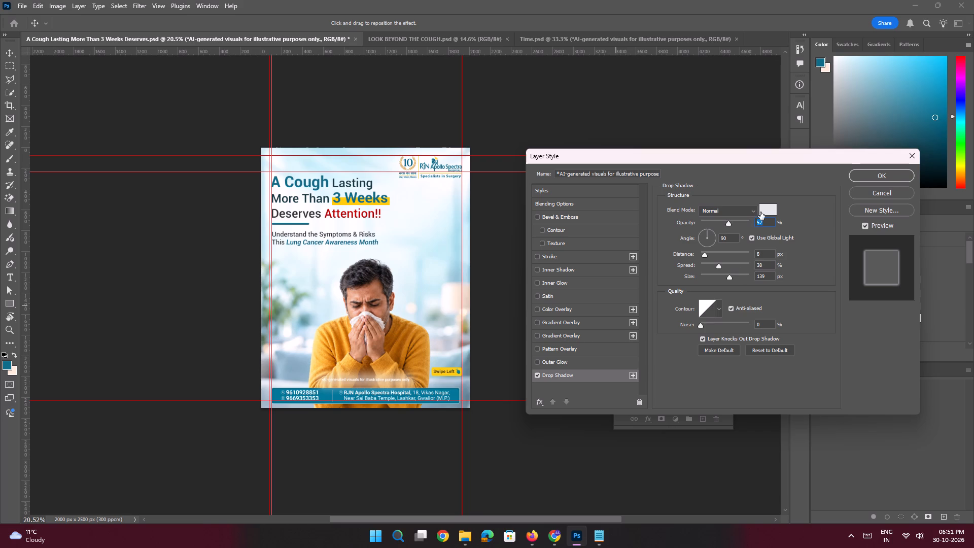
{"action": "left_click", "coordinate": [765, 211]}
{"action": "left_click_drag", "start_coordinate": [701, 346], "coordinate": [585, 534]}
{"action": "key", "text": "Return"}
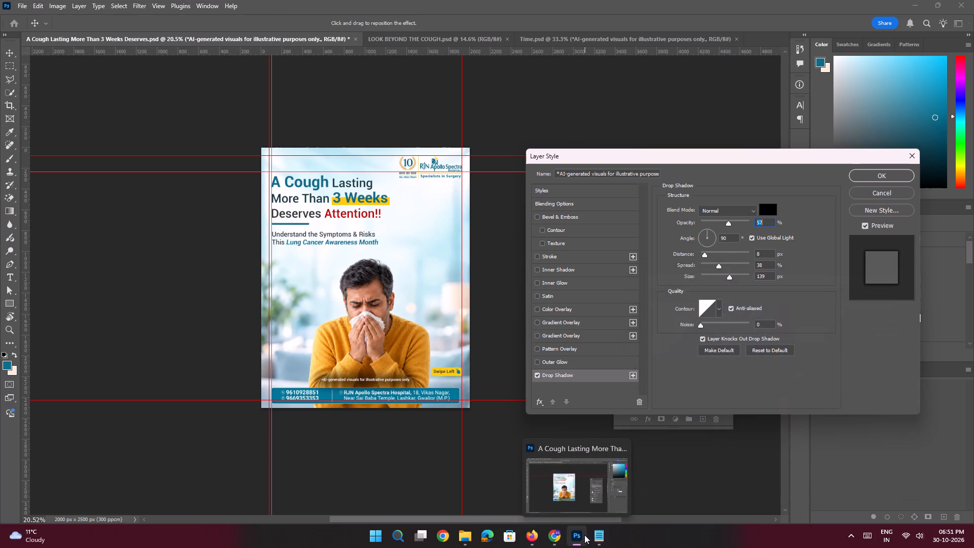
{"action": "left_click_drag", "start_coordinate": [728, 278], "coordinate": [706, 279]}
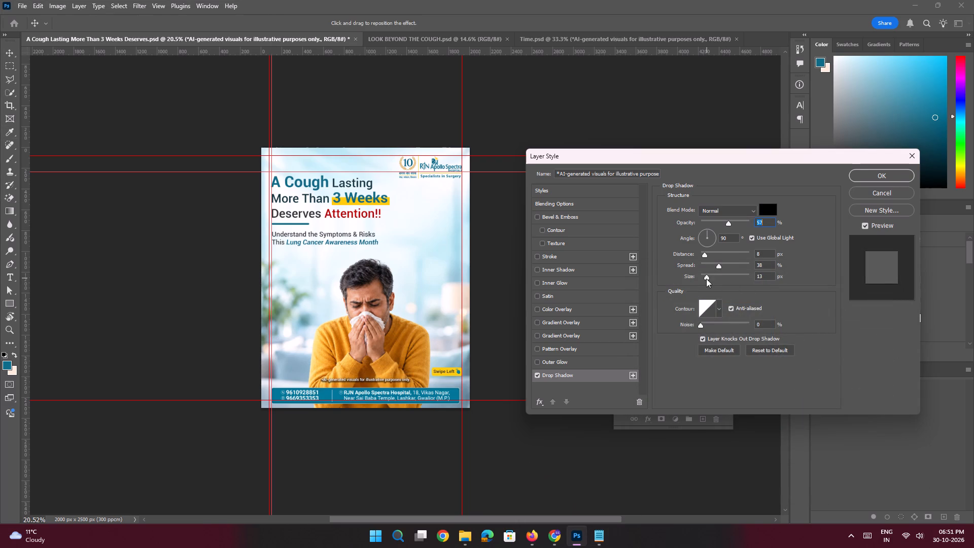
{"action": "left_click_drag", "start_coordinate": [706, 279], "coordinate": [730, 284]}
{"action": "key", "text": "Return"}
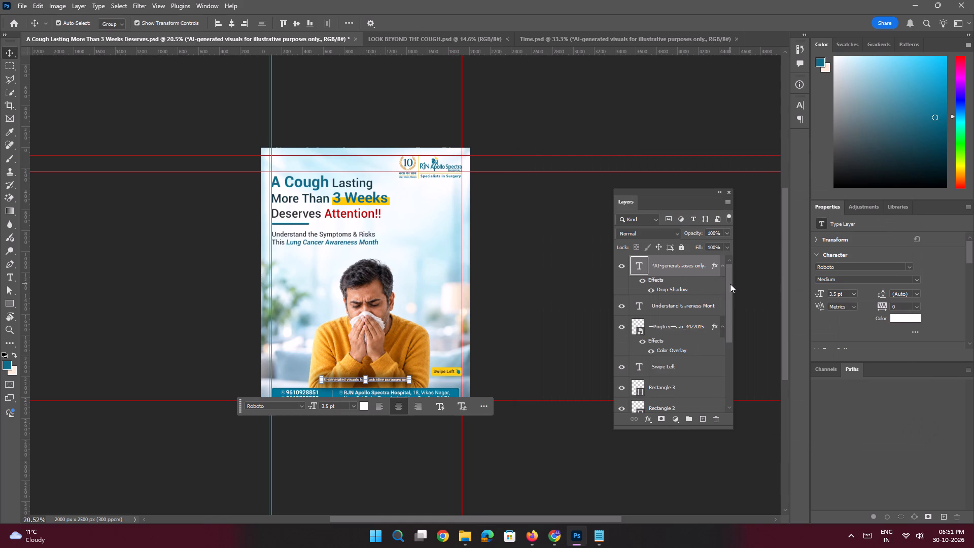
{"action": "left_click", "coordinate": [545, 293]}
Move the contact bar layer, Group 4, to the top of the layer stack.
{"action": "left_click", "coordinate": [430, 393]}
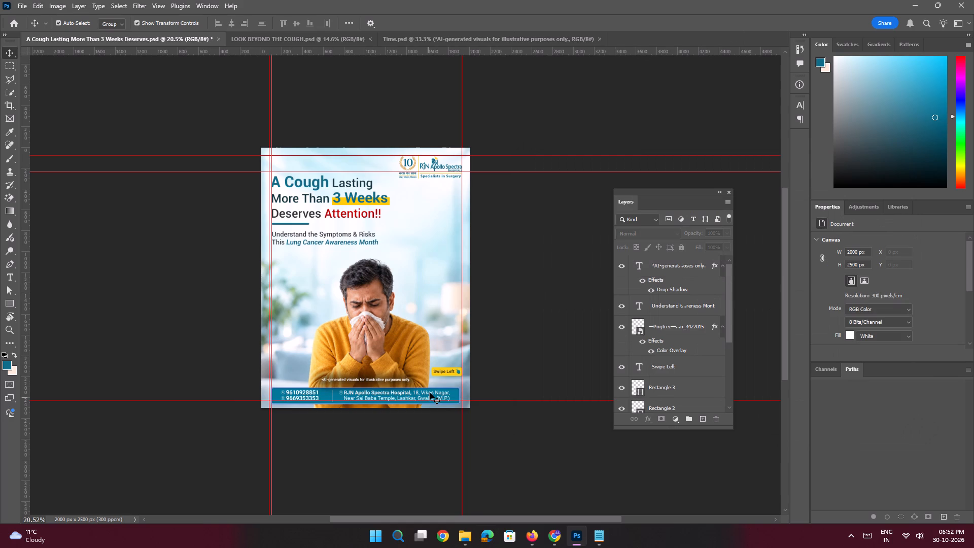
{"action": "left_click_drag", "start_coordinate": [671, 399], "coordinate": [680, 232]}
{"action": "left_click", "coordinate": [220, 282]}
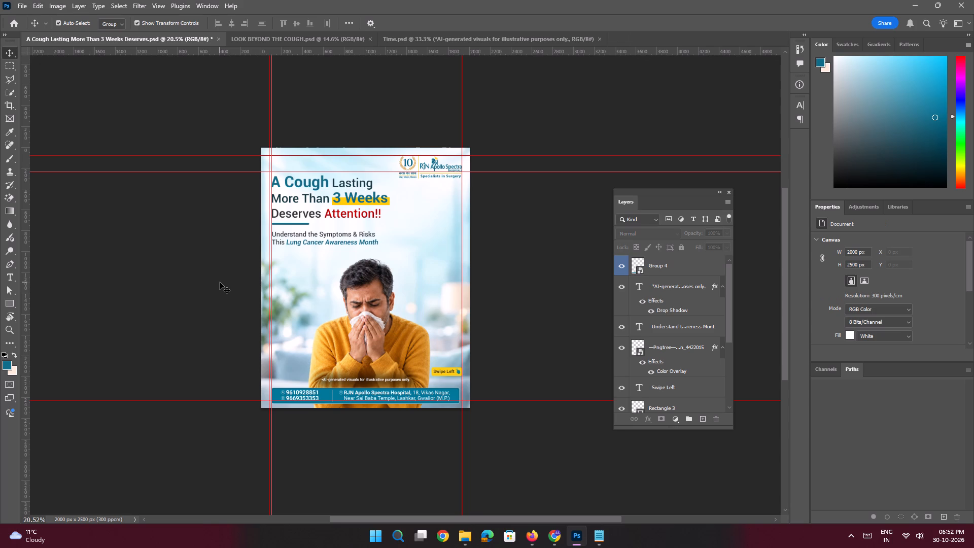
Copy the shadowed white disclaimer into LOOK BEYOND THE COUGH.psd, placing it between the note box and the contact bar.
{"action": "left_click", "coordinate": [351, 381]}
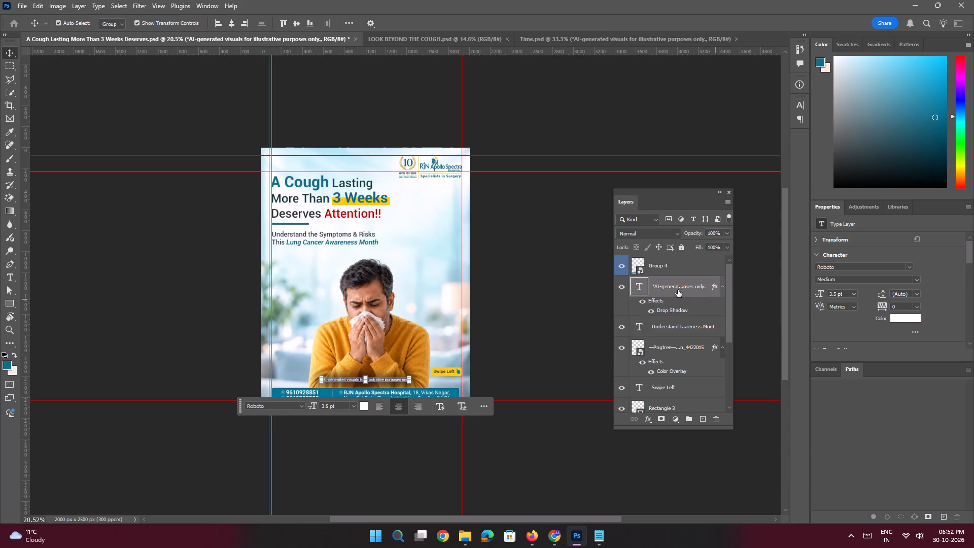
{"action": "left_click_drag", "start_coordinate": [677, 289], "coordinate": [320, 362]}
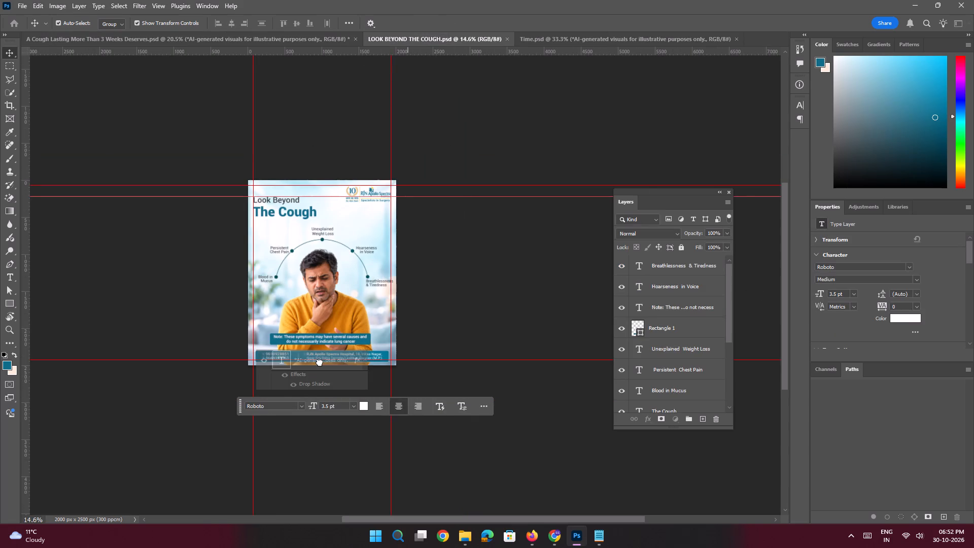
{"action": "left_click_drag", "start_coordinate": [320, 362], "coordinate": [323, 349]}
{"action": "key", "text": "space"}
{"action": "left_click_drag", "start_coordinate": [330, 344], "coordinate": [367, 368], "text": "ctrl"}
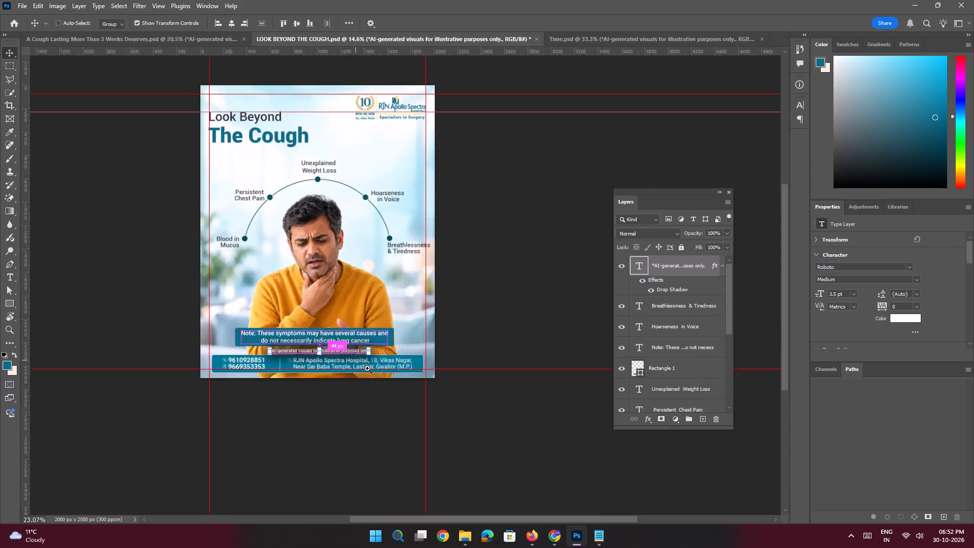
{"action": "left_click_drag", "start_coordinate": [367, 368], "coordinate": [404, 398], "text": "ctrl"}
{"action": "left_click_drag", "start_coordinate": [366, 373], "coordinate": [511, 343]}
{"action": "left_click_drag", "start_coordinate": [467, 342], "coordinate": [448, 339]}
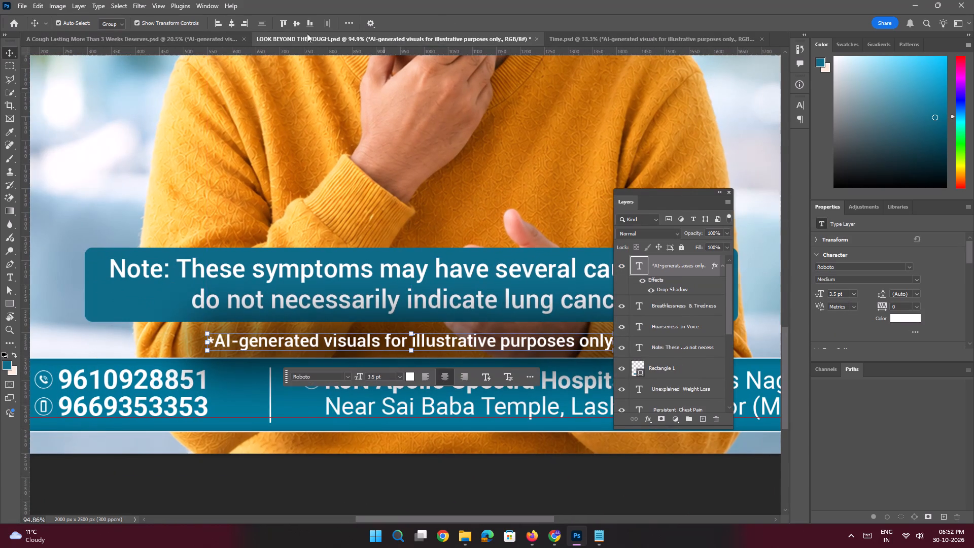
Center the AI-generated visuals disclaimer horizontally on the canvas.
{"action": "double_click", "coordinate": [233, 25]}
Move the contact bar layer, Group 4, to the top of the layer stack in LOOK BEYOND THE COUGH.psd.
{"action": "left_click", "coordinate": [203, 409]}
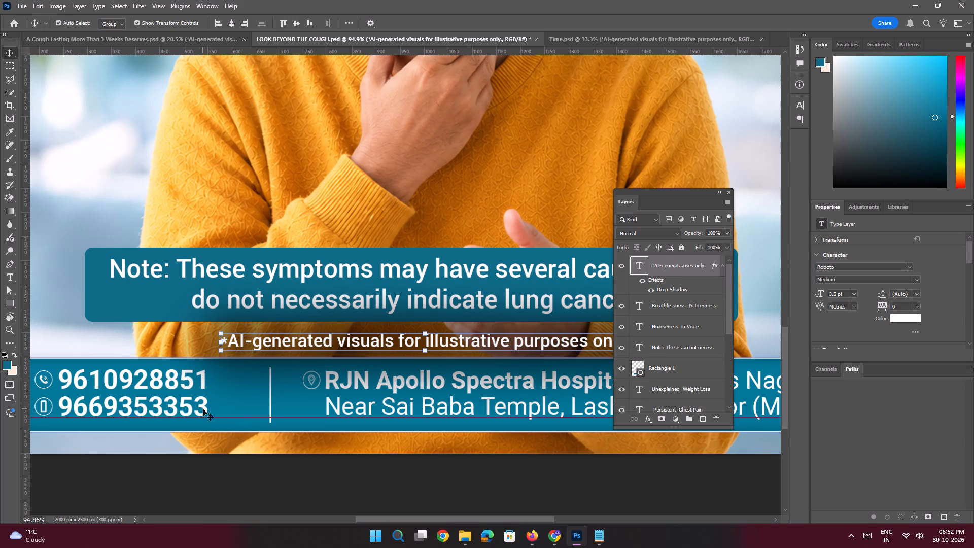
{"action": "left_click_drag", "start_coordinate": [673, 400], "coordinate": [679, 217]}
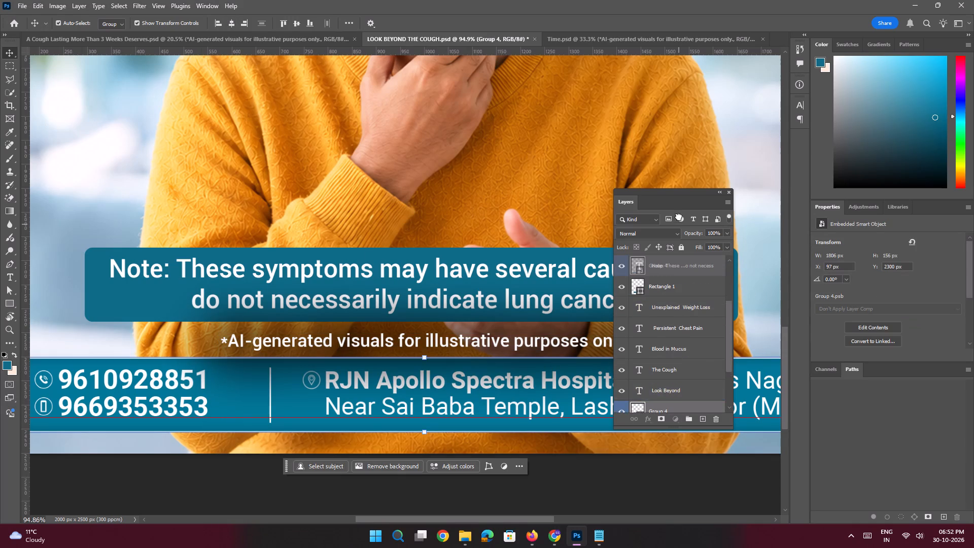
{"action": "left_click_drag", "start_coordinate": [679, 217], "coordinate": [679, 216]}
{"action": "key", "text": "space"}
{"action": "left_click_drag", "start_coordinate": [373, 286], "coordinate": [368, 284], "text": "ctrl"}
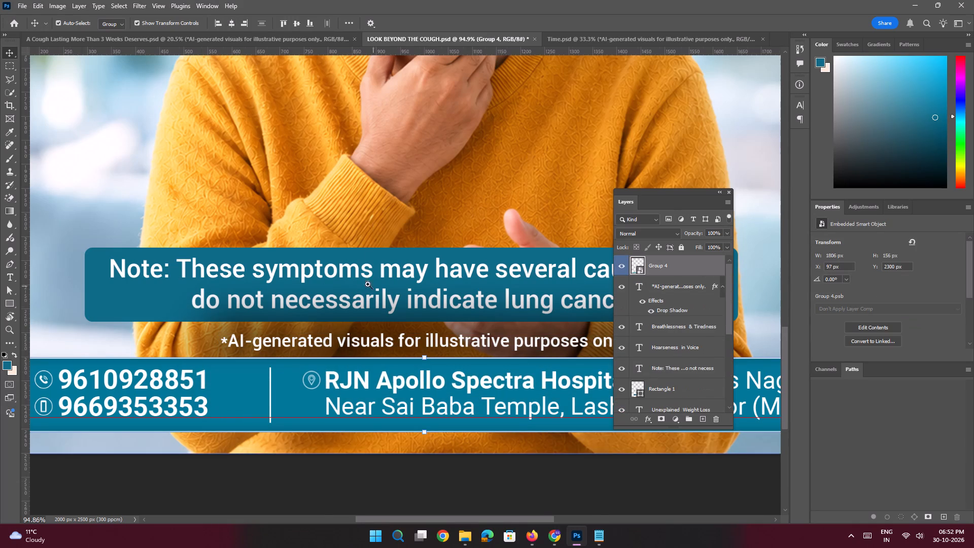
{"action": "left_click_drag", "start_coordinate": [368, 284], "coordinate": [322, 269], "text": "ctrl"}
{"action": "left_click", "coordinate": [213, 254]}
Move the note text and its Rectangle 1 box together above Group 4 at the top of the layer stack.
{"action": "key", "text": "space"}
{"action": "left_click_drag", "start_coordinate": [400, 301], "coordinate": [449, 364], "text": "ctrl"}
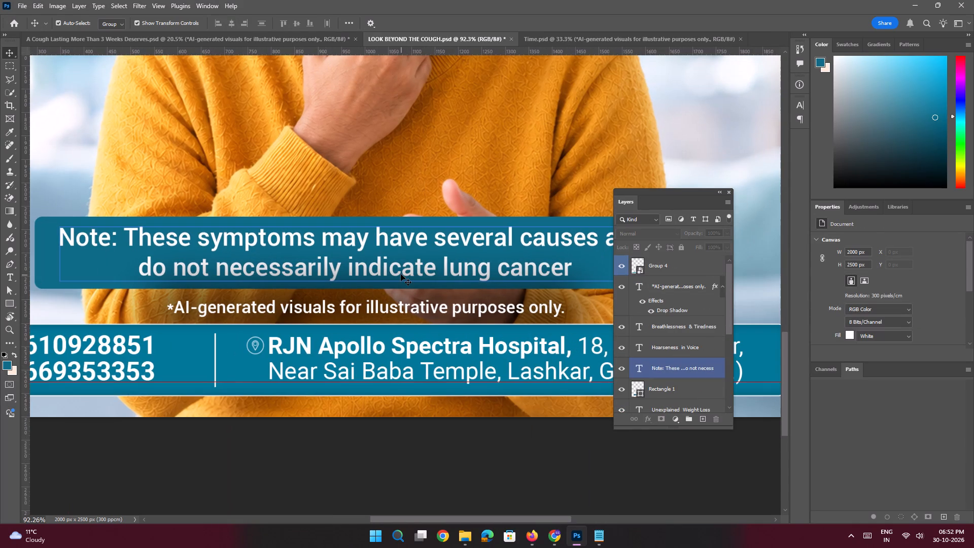
{"action": "left_click", "coordinate": [401, 274]}
{"action": "key", "text": "space"}
{"action": "key", "text": "space"}
{"action": "key", "text": "space"}
{"action": "key", "text": "space"}
{"action": "key", "text": "space"}
{"action": "left_click_drag", "start_coordinate": [96, 254], "coordinate": [167, 260]}
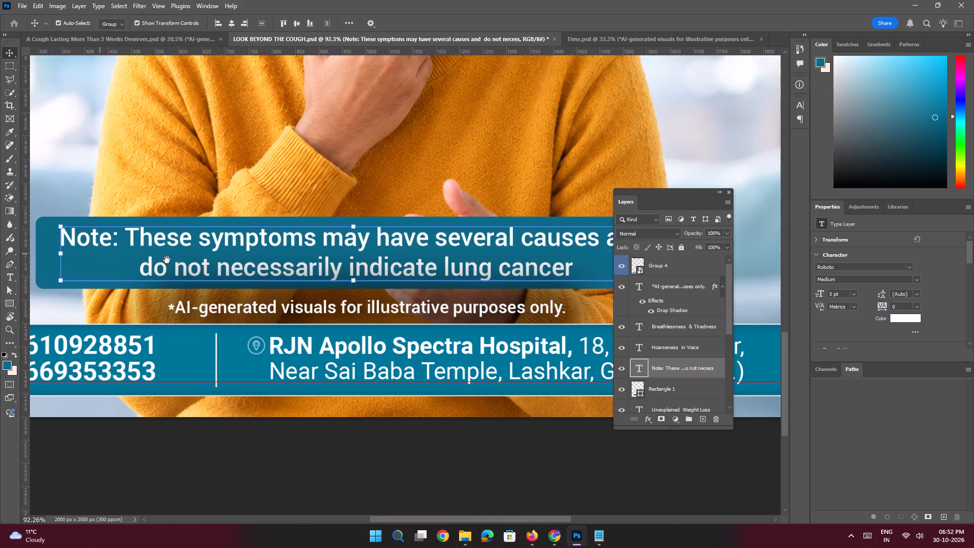
{"action": "left_click_drag", "start_coordinate": [167, 260], "coordinate": [300, 269]}
{"action": "left_click", "coordinate": [246, 279], "text": "shift"}
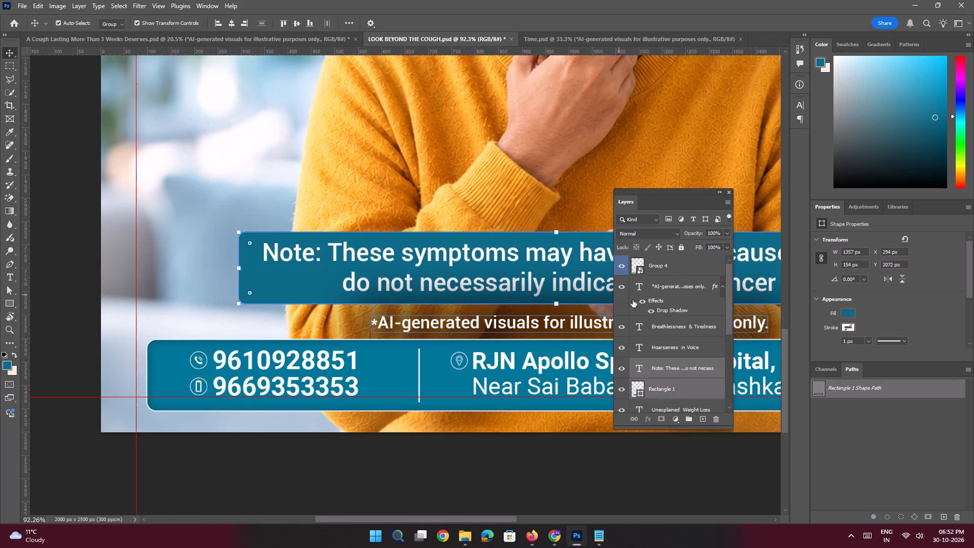
{"action": "left_click_drag", "start_coordinate": [672, 364], "coordinate": [672, 245]}
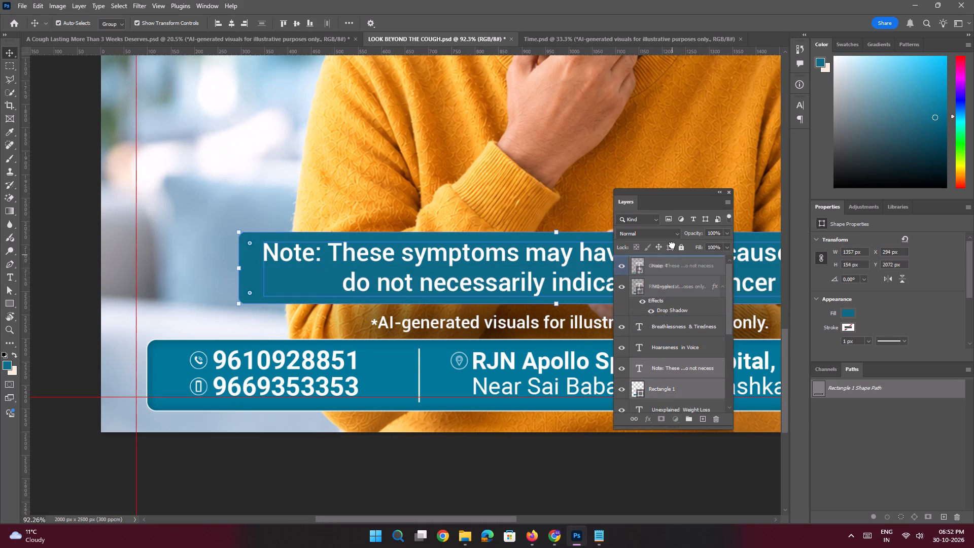
{"action": "left_click_drag", "start_coordinate": [672, 245], "coordinate": [673, 234]}
{"action": "key", "text": "space"}
{"action": "left_click_drag", "start_coordinate": [427, 272], "coordinate": [385, 258], "text": "ctrl"}
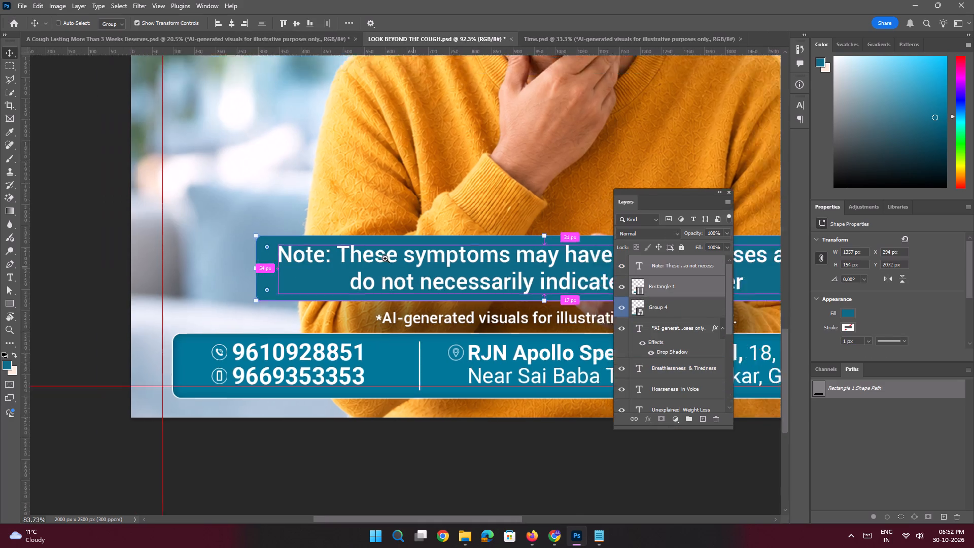
{"action": "left_click_drag", "start_coordinate": [385, 258], "coordinate": [375, 256], "text": "ctrl"}
{"action": "left_click", "coordinate": [283, 259]}
Nudge the AI-generated visuals disclaimer up 2 px, between the note box and the contact bar.
{"action": "key", "text": "space"}
{"action": "left_click_drag", "start_coordinate": [482, 285], "coordinate": [526, 354], "text": "ctrl"}
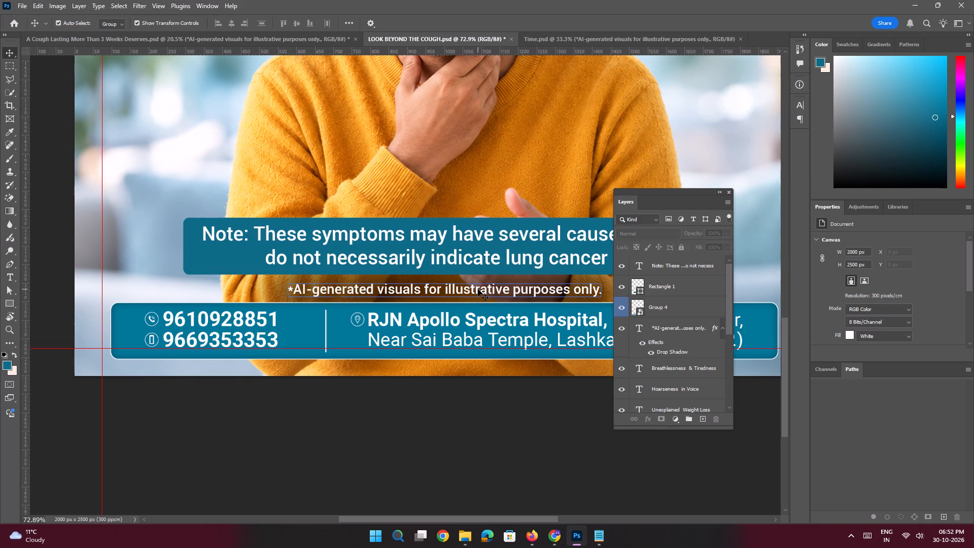
{"action": "left_click", "coordinate": [478, 289]}
{"action": "key", "text": "Up"}
{"action": "key", "text": "Up"}
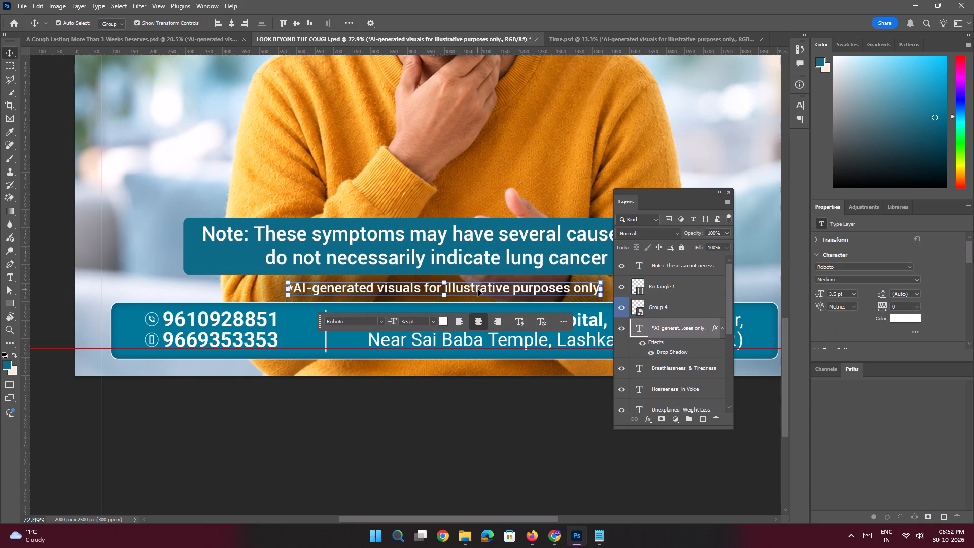
Save LOOK BEYOND THE COUGH.psd after checking the full slide layout.
{"action": "key", "text": "space"}
{"action": "left_click_drag", "start_coordinate": [488, 239], "coordinate": [449, 226], "text": "ctrl"}
{"action": "left_click", "coordinate": [232, 222]}
{"action": "key", "text": "space"}
{"action": "key", "text": "space"}
{"action": "key", "text": "space"}
{"action": "key", "text": "space"}
{"action": "key", "text": "space"}
{"action": "key", "text": "space"}
{"action": "key", "text": "space"}
{"action": "key", "text": "space"}
{"action": "key", "text": "space"}
{"action": "key", "text": "space"}
{"action": "key", "text": "space"}
{"action": "key", "text": "space"}
{"action": "key", "text": "space"}
{"action": "key", "text": "space"}
{"action": "key", "text": "space"}
{"action": "key", "text": "space"}
{"action": "key", "text": "space"}
{"action": "key", "text": "space"}
{"action": "key", "text": "space"}
{"action": "key", "text": "space"}
{"action": "left_click_drag", "start_coordinate": [437, 201], "coordinate": [381, 321]}
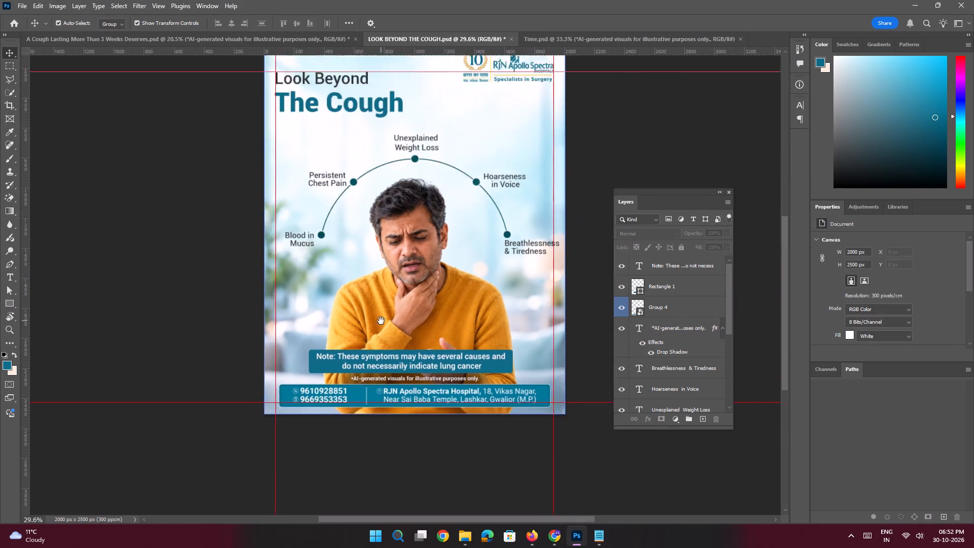
{"action": "left_click_drag", "start_coordinate": [381, 321], "coordinate": [351, 339]}
{"action": "key", "text": "ctrl+s"}
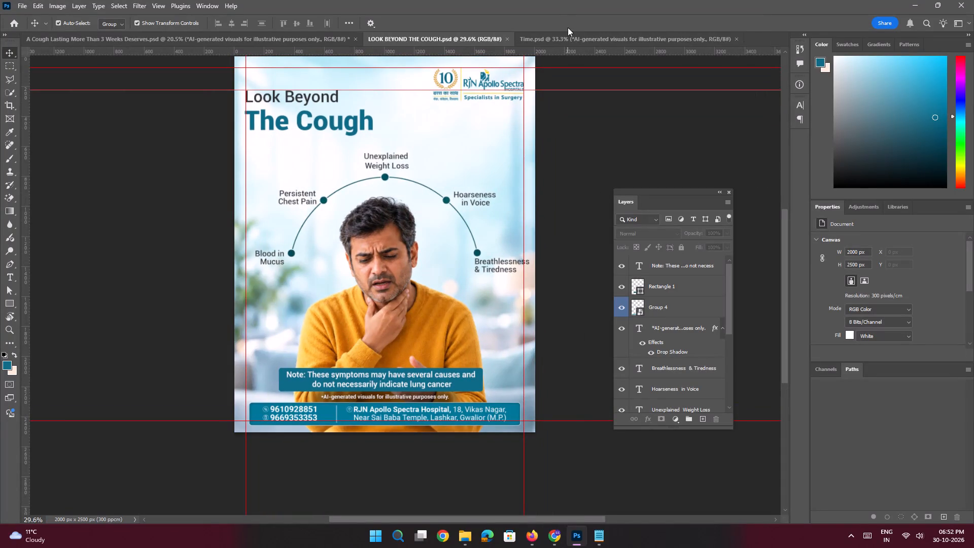
Close the Time.psd document.
{"action": "left_click", "coordinate": [563, 43]}
{"action": "left_click", "coordinate": [736, 39]}
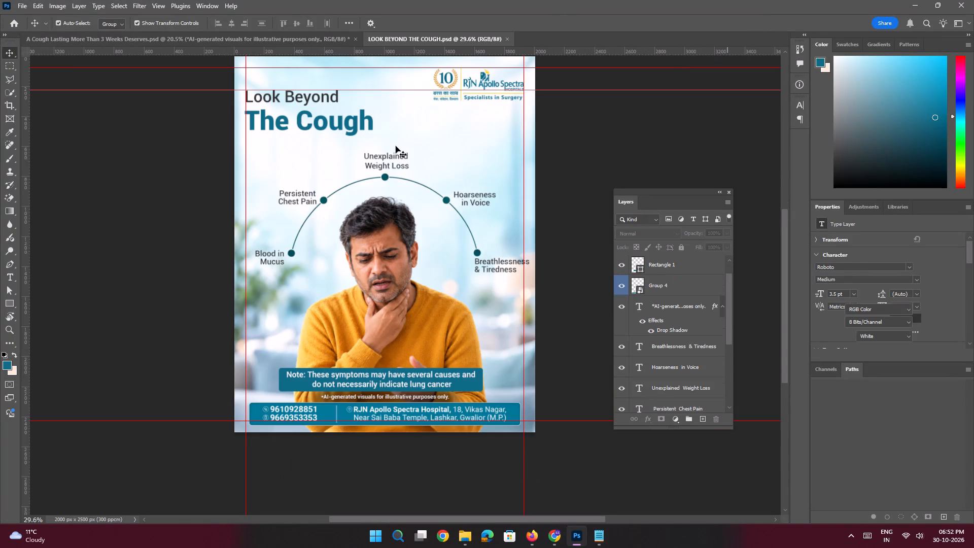
{"action": "left_click", "coordinate": [156, 266]}
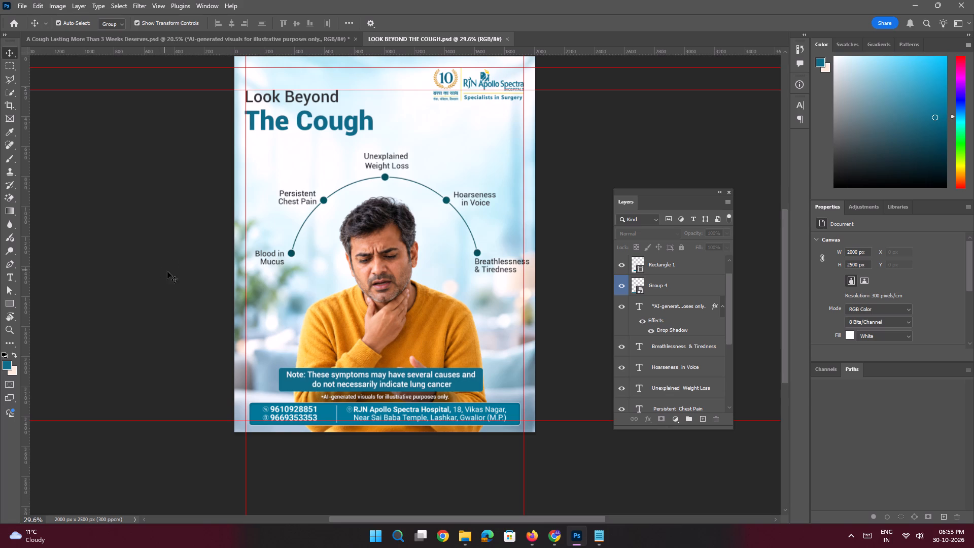
Read through the slide 2 and slide 3 copy in the Notepad brief and return to Photoshop.
{"action": "left_click", "coordinate": [602, 539]}
{"action": "scroll", "coordinate": [705, 297], "scroll_direction": "down", "scroll_amount": 4}
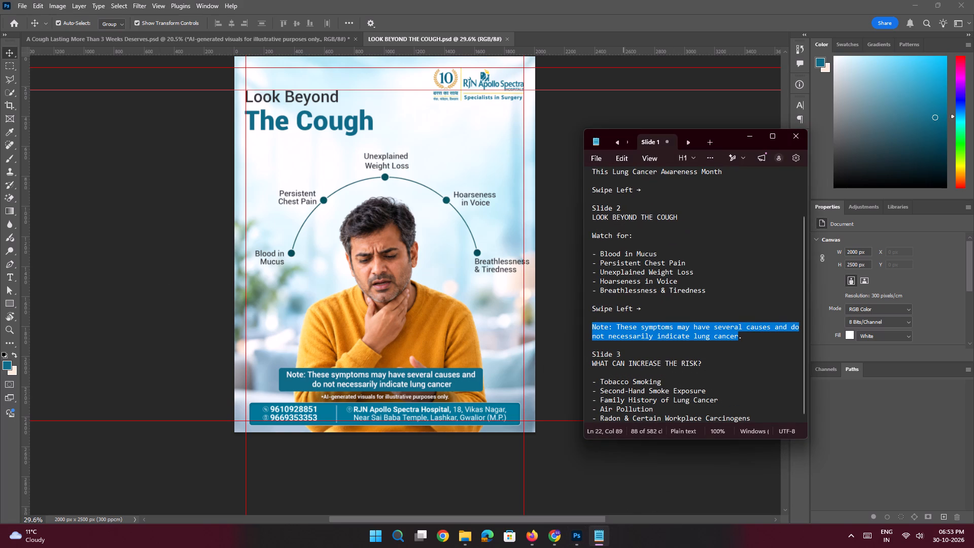
{"action": "scroll", "coordinate": [705, 297], "scroll_direction": "down", "scroll_amount": 9}
{"action": "left_click", "coordinate": [741, 129]}
Nudge the Breathlessness & Tiredness label about 9 px down and 10 px toward the man, below its arc dot.
{"action": "key", "text": "ctrl+space"}
{"action": "key", "text": "ctrl+space"}
{"action": "key", "text": "ctrl+space"}
{"action": "key", "text": "ctrl+space"}
{"action": "key", "text": "ctrl+space"}
{"action": "key", "text": "ctrl+space"}
{"action": "key", "text": "ctrl+space"}
{"action": "key", "text": "ctrl+space"}
{"action": "key", "text": "ctrl+space"}
{"action": "left_click_drag", "start_coordinate": [491, 258], "coordinate": [520, 300], "text": "ctrl"}
{"action": "left_click", "coordinate": [503, 268]}
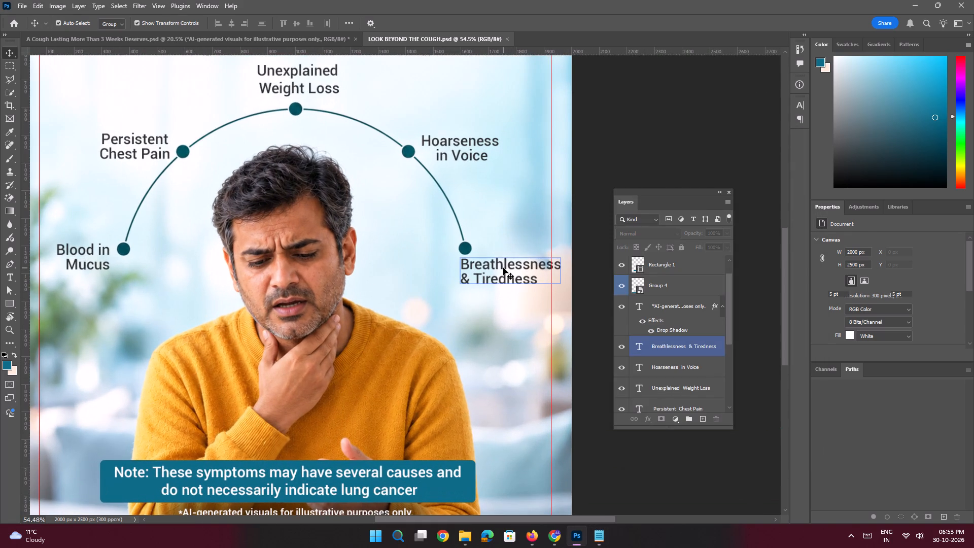
{"action": "key", "text": "shift+Down"}
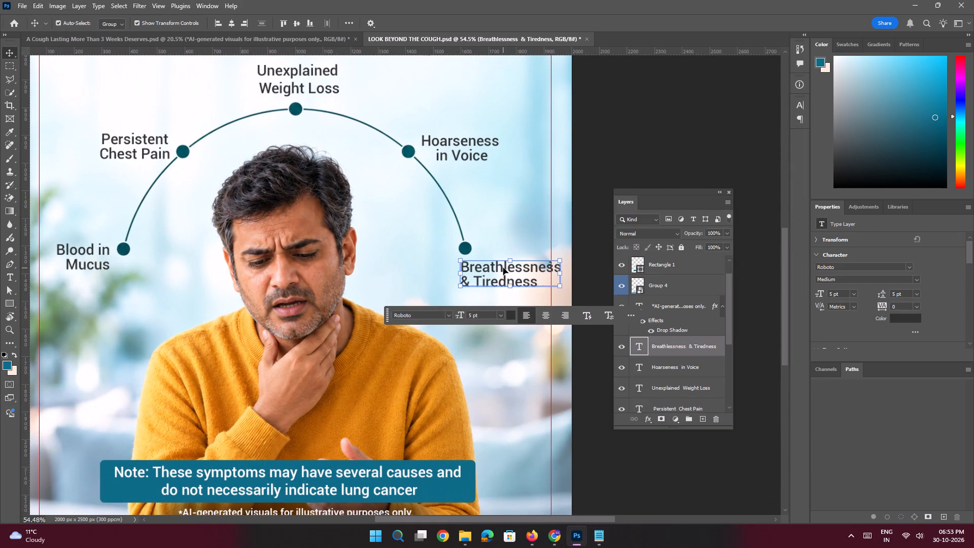
{"action": "key", "text": "shift+Left"}
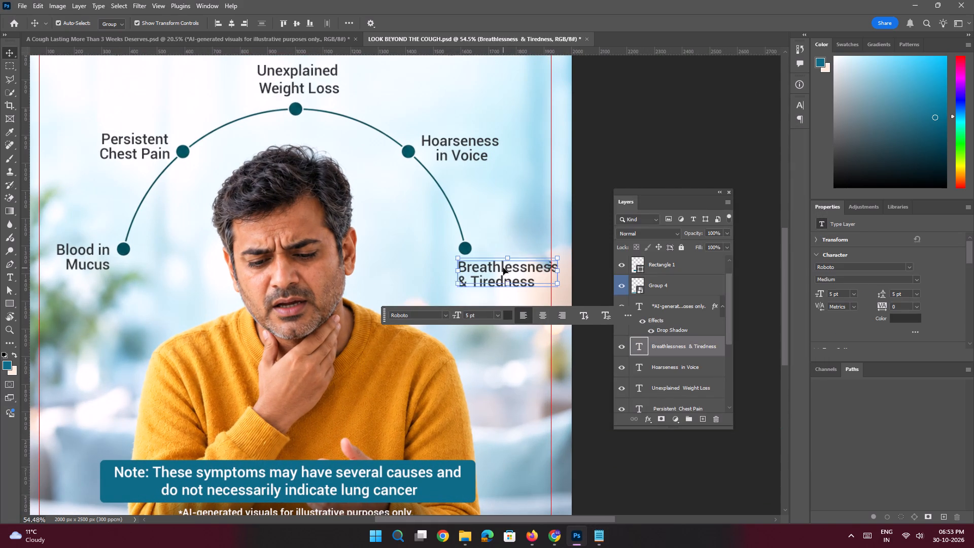
{"action": "key", "text": "shift+Up"}
{"action": "key", "text": "shift+Down"}
{"action": "key", "text": "shift+Up"}
{"action": "key", "text": "shift+Down"}
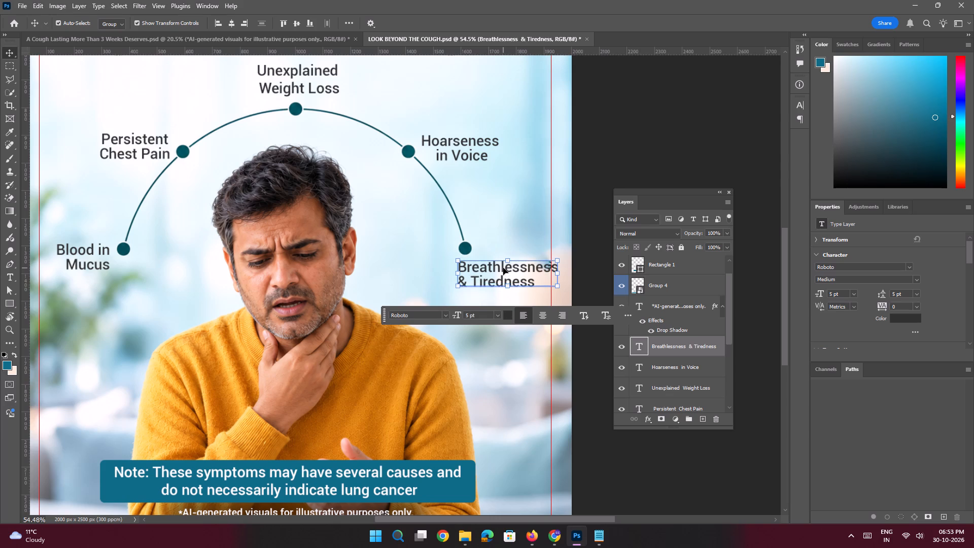
{"action": "key", "text": "shift+Up"}
{"action": "key", "text": "shift+Down"}
{"action": "key", "text": "Up"}
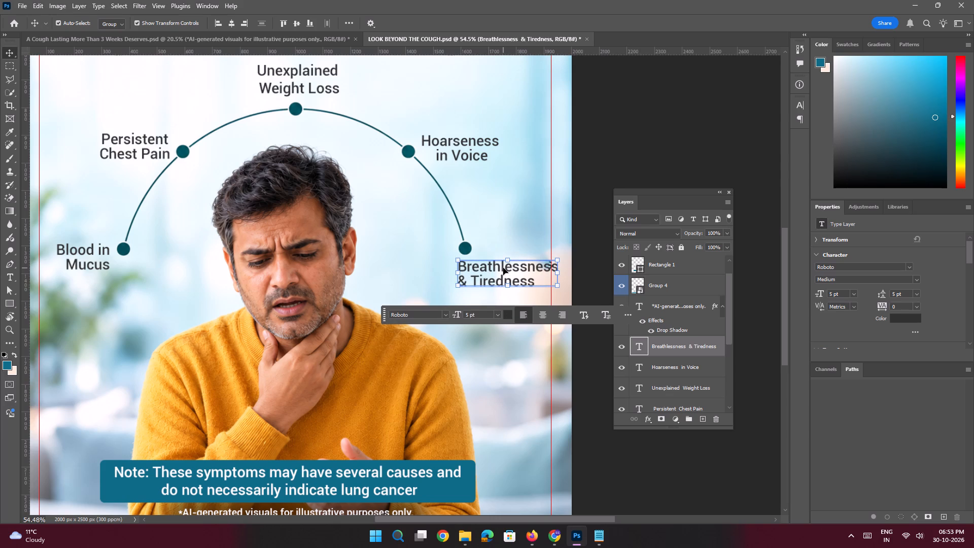
Save slide 2 with the repositioned symptom label and deselect the label.
{"action": "key", "text": "ctrl+0"}
{"action": "key", "text": "ctrl+s"}
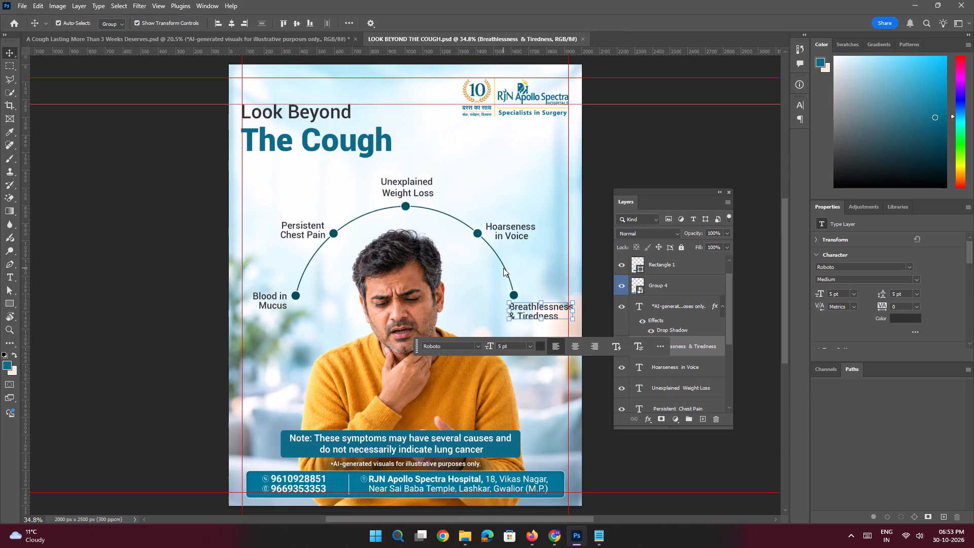
{"action": "key", "text": "space"}
{"action": "left_click_drag", "start_coordinate": [425, 197], "coordinate": [411, 191], "text": "ctrl"}
{"action": "left_click_drag", "start_coordinate": [439, 204], "coordinate": [400, 192]}
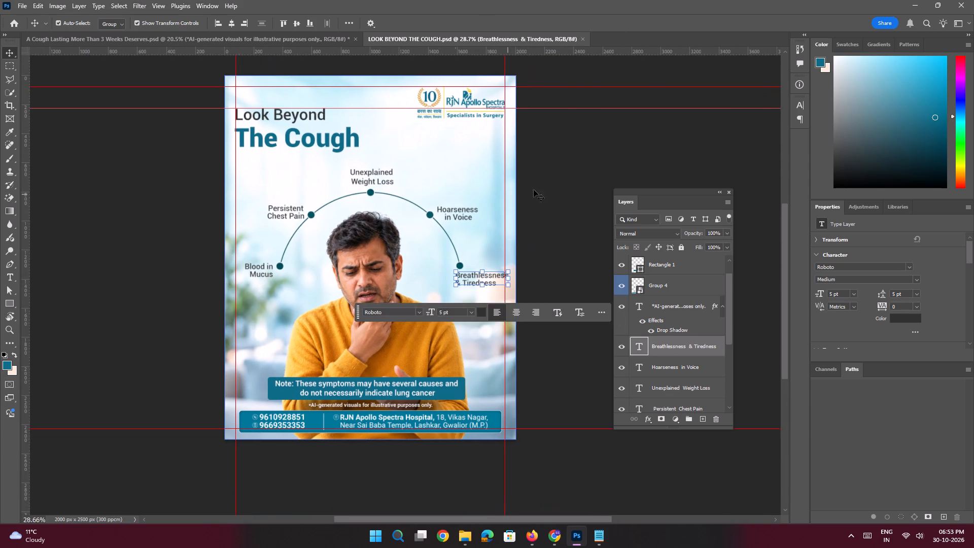
{"action": "left_click", "coordinate": [564, 147]}
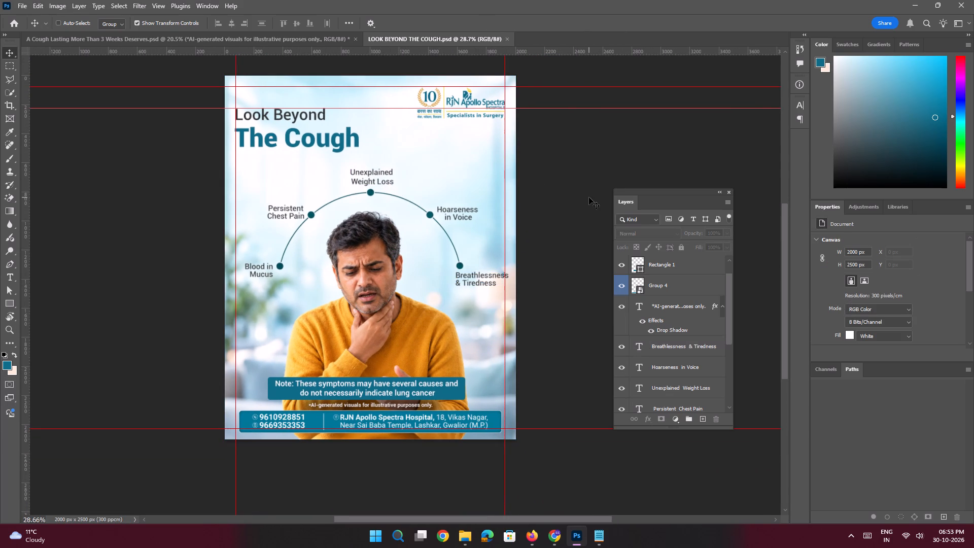
Create a blank 2000 x 2500 px RGB document at 300 pixels/centimeter with a white background.
{"action": "key", "text": "ctrl+n"}
{"action": "key", "text": "Return"}
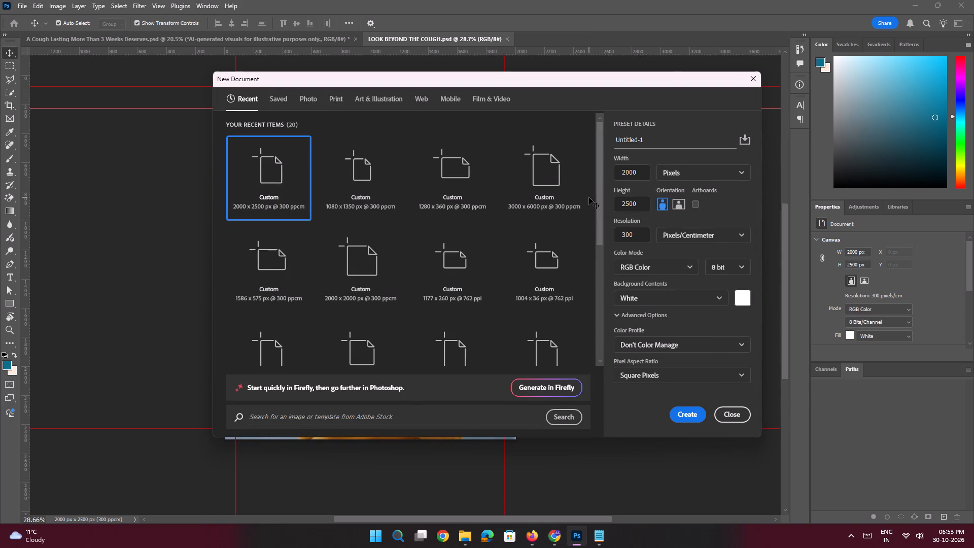
{"action": "key", "text": "ctrl+minus"}
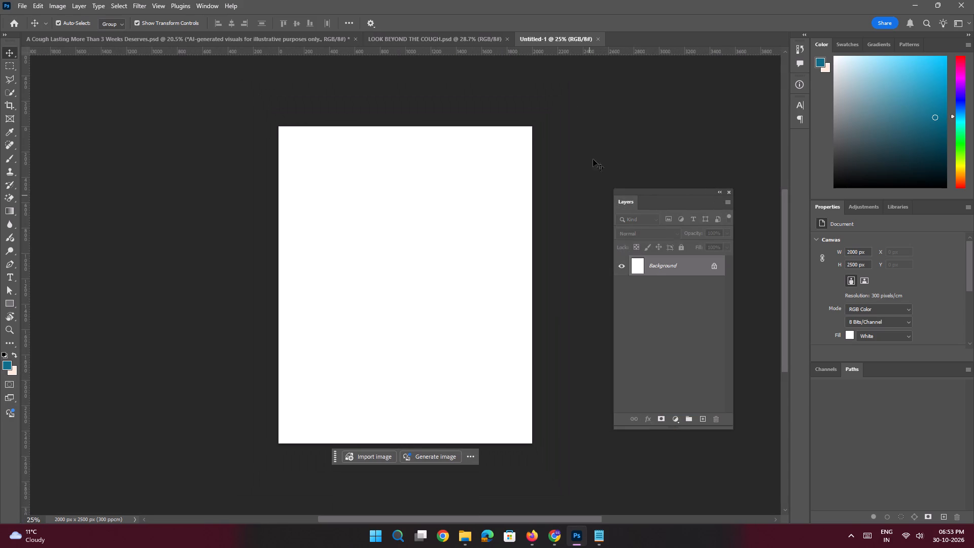
Add a new guide layout with margin guides along all four edges of the blank document.
{"action": "left_click", "coordinate": [157, 6]}
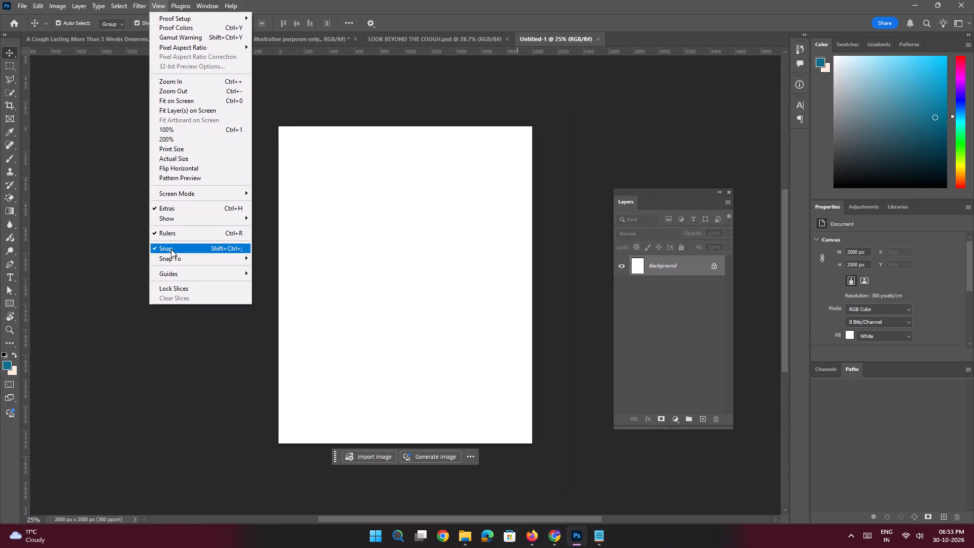
{"action": "left_click", "coordinate": [302, 342]}
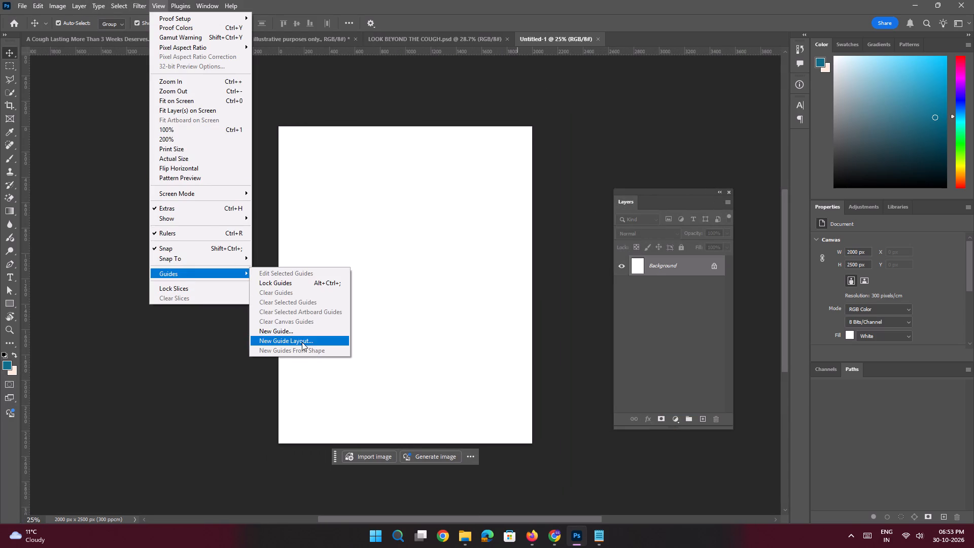
{"action": "key", "text": "Return"}
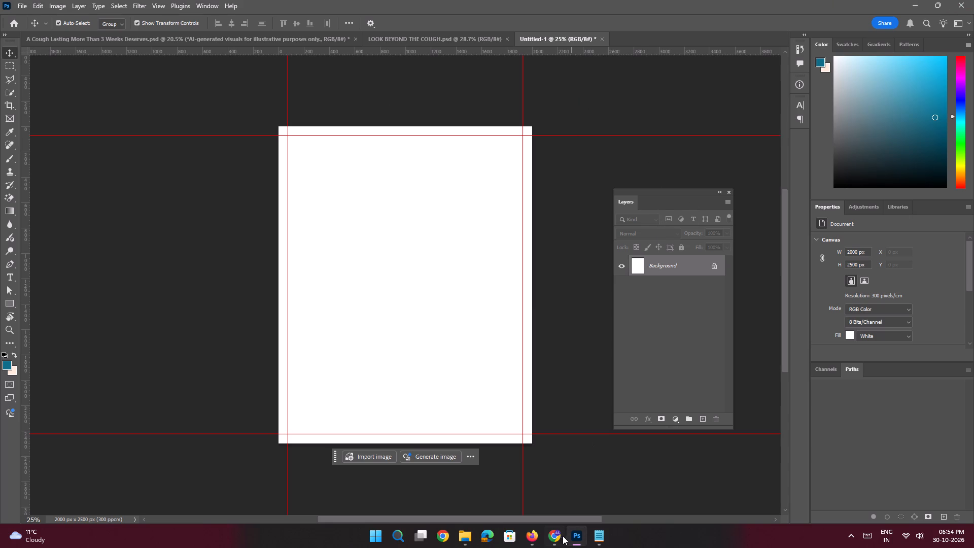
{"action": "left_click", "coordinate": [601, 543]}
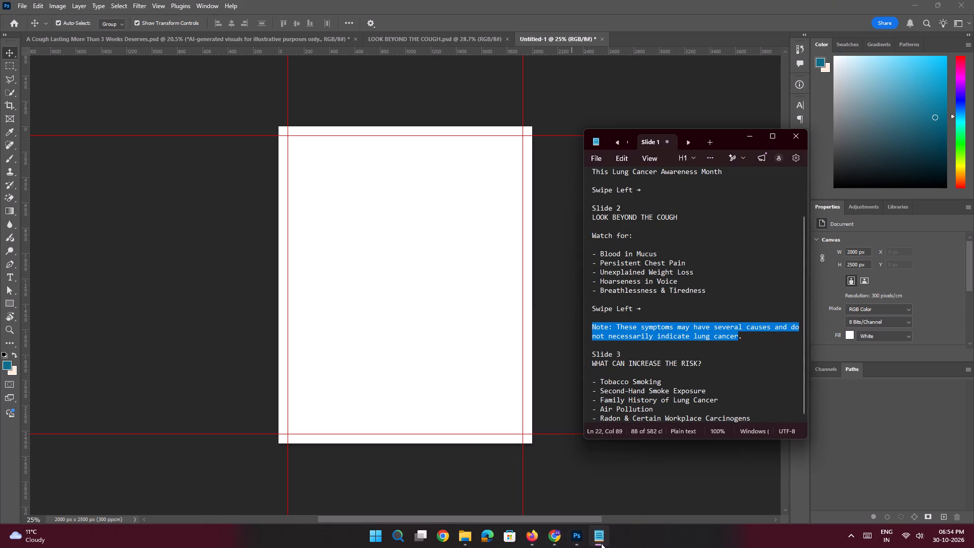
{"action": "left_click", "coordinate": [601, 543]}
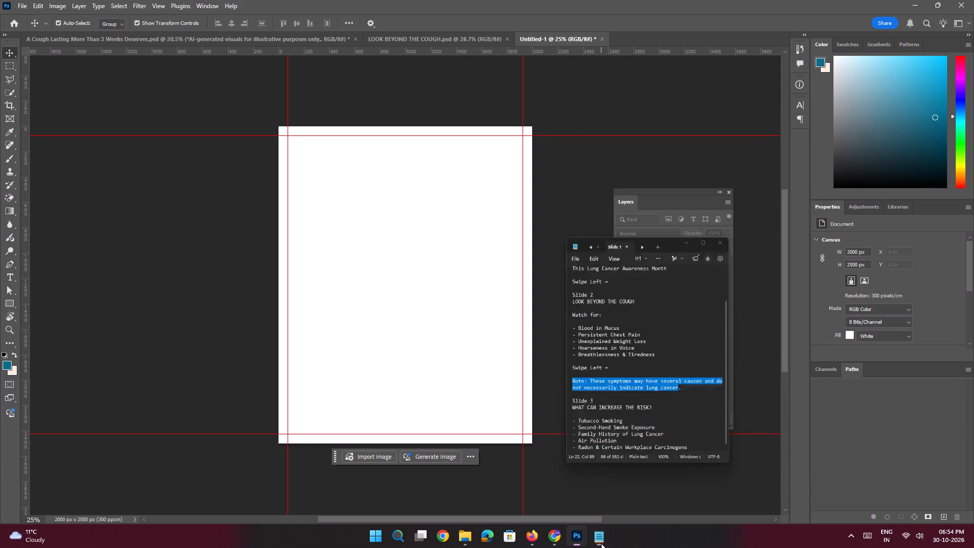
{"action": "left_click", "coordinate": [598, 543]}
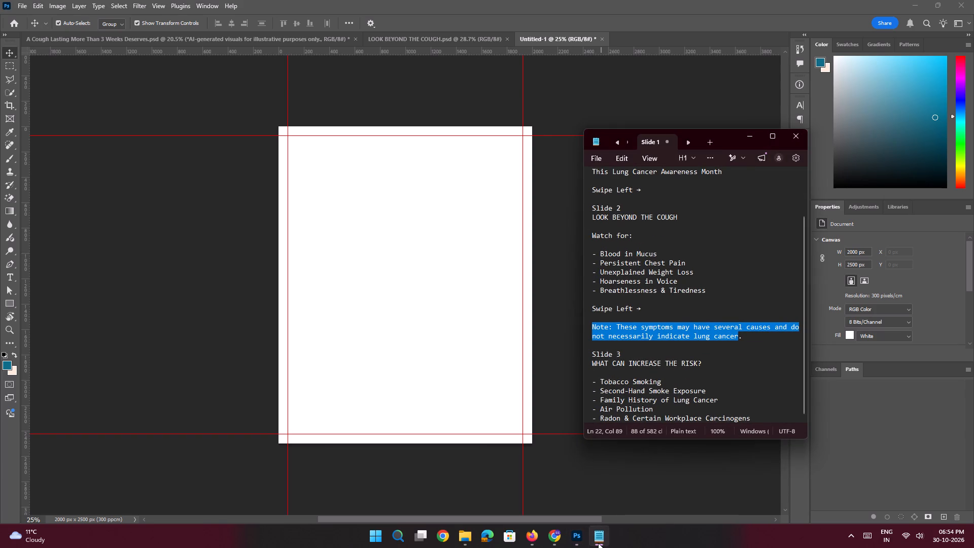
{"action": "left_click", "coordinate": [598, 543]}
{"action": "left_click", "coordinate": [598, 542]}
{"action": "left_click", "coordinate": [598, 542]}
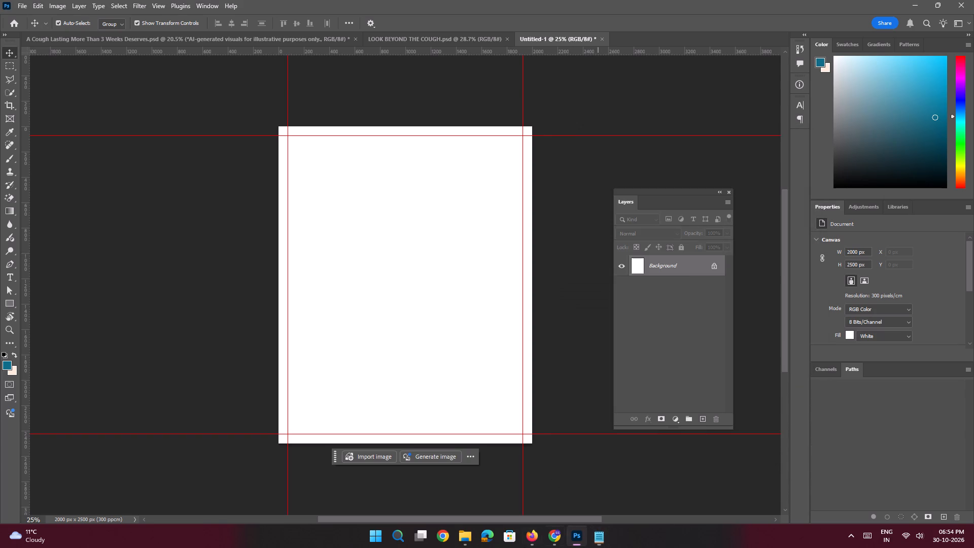
Switch to the ChatGPT conversation in Chrome and start a slide 3 prompt with "ab 3rd".
{"action": "left_click", "coordinate": [554, 538]}
{"action": "left_click", "coordinate": [852, 312]}
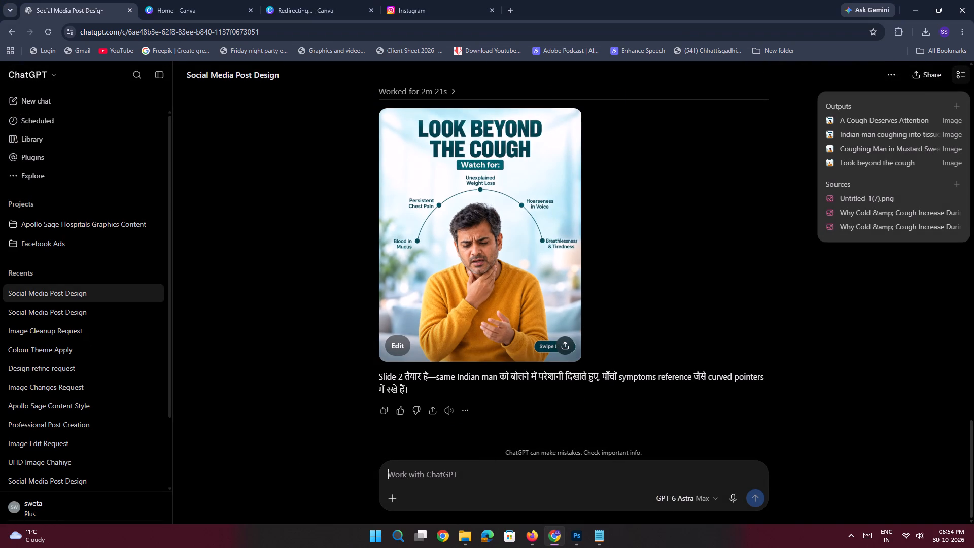
{"action": "left_click", "coordinate": [470, 477]}
{"action": "type", "text": "ab"}
{"action": "key", "text": "space"}
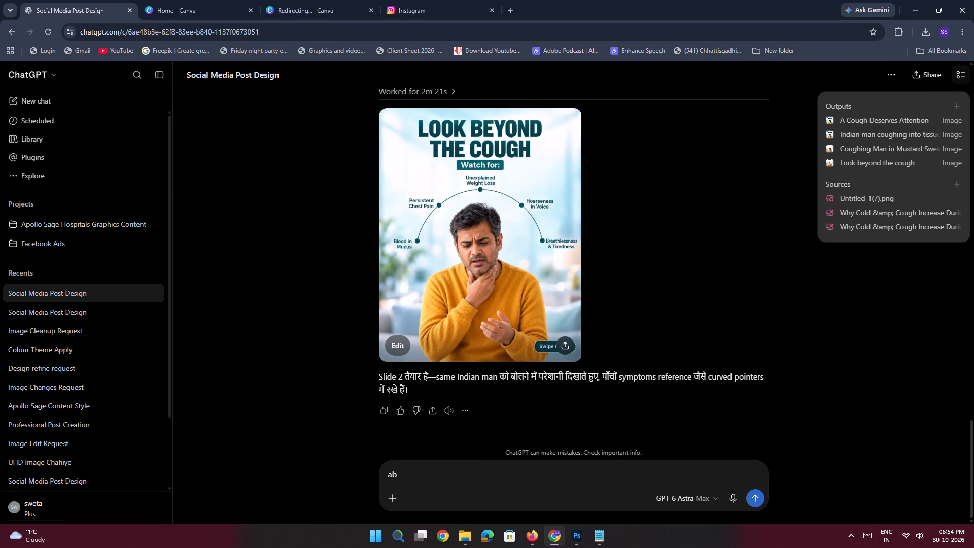
{"action": "type", "text": "3r"}
{"action": "type", "text": "d"}
{"action": "key", "text": "space"}
Launch the Kuro app from the recent Windows searches.
{"action": "left_click", "coordinate": [399, 532]}
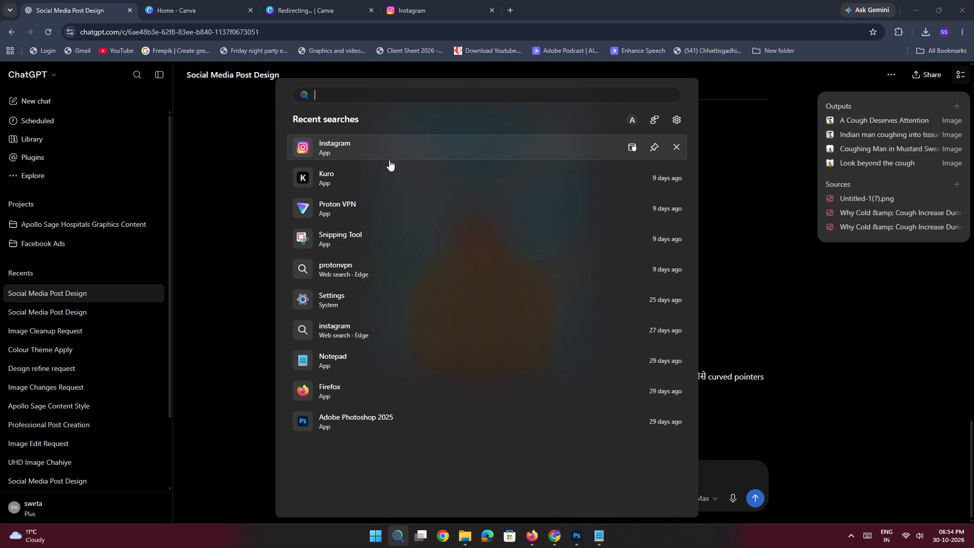
{"action": "left_click", "coordinate": [372, 180]}
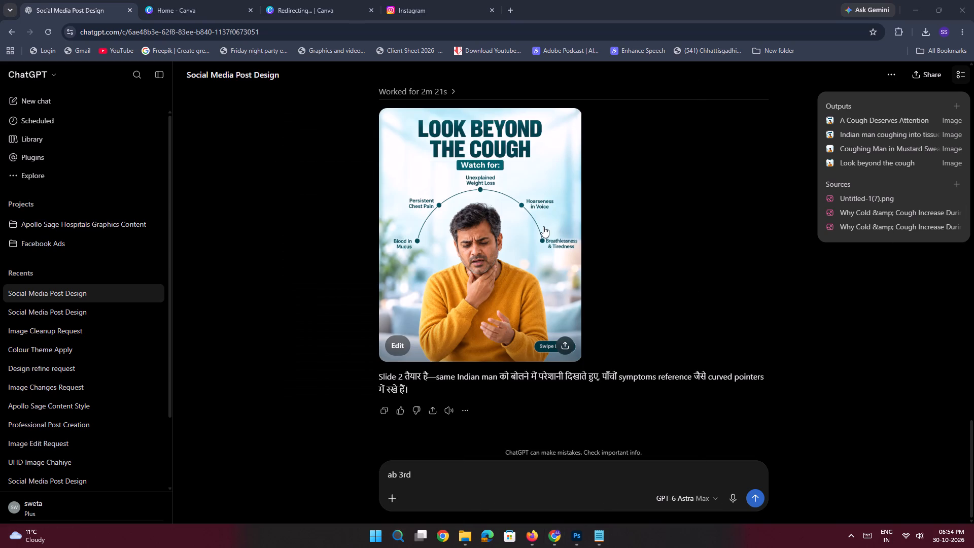
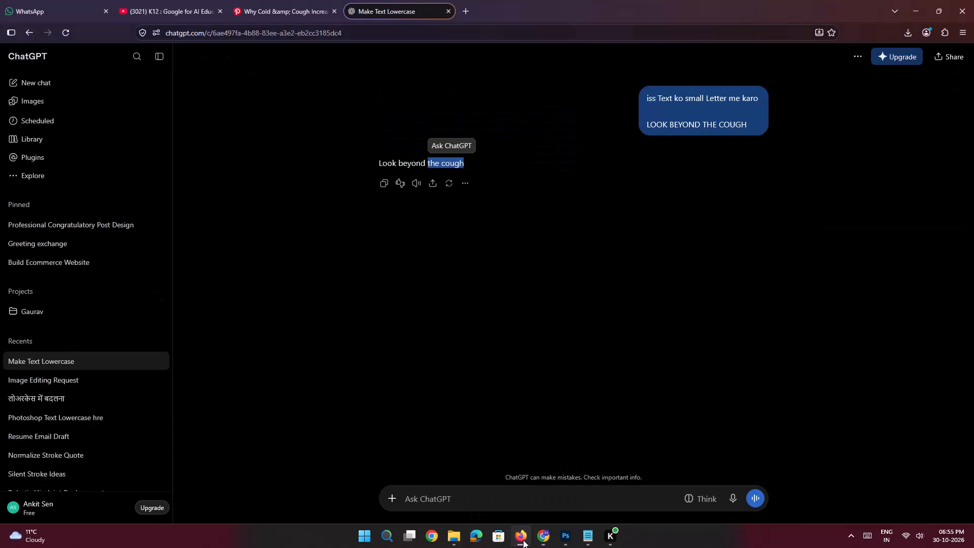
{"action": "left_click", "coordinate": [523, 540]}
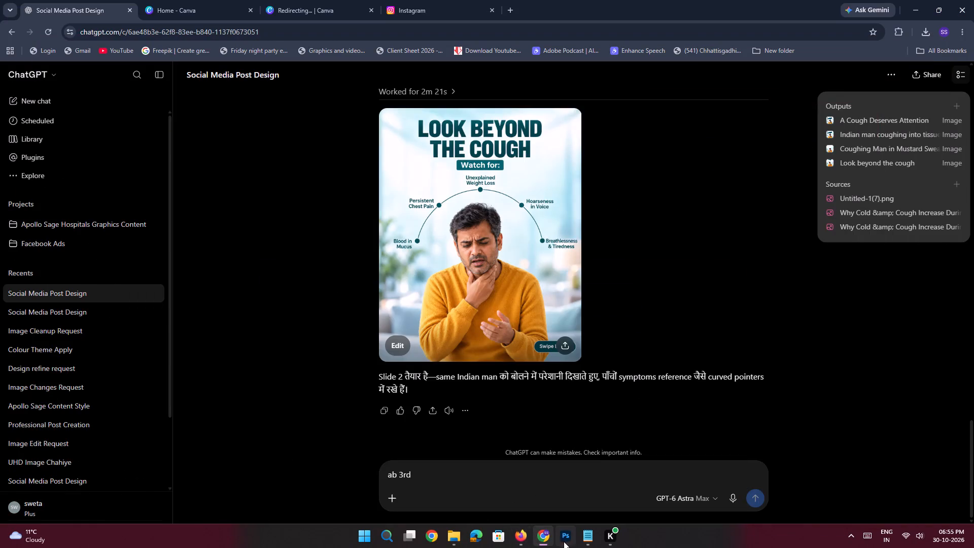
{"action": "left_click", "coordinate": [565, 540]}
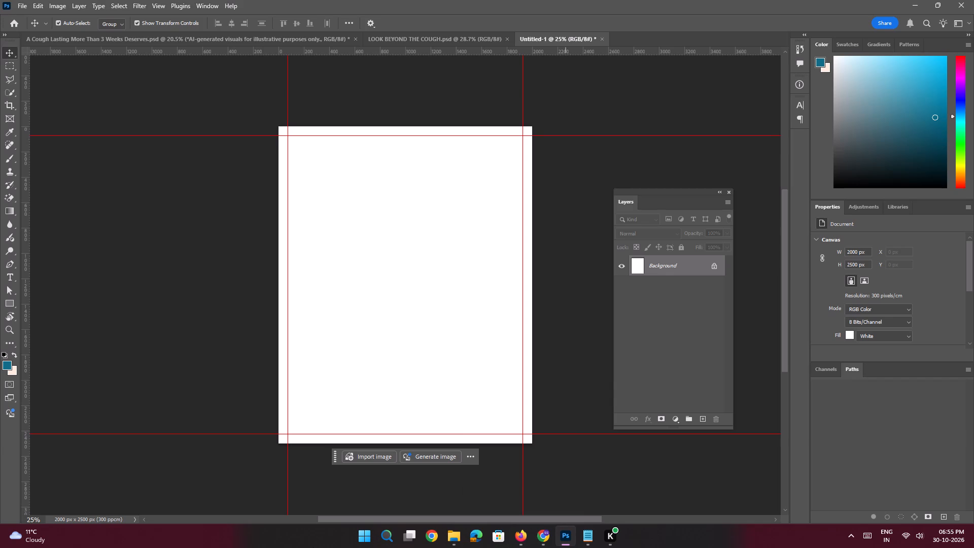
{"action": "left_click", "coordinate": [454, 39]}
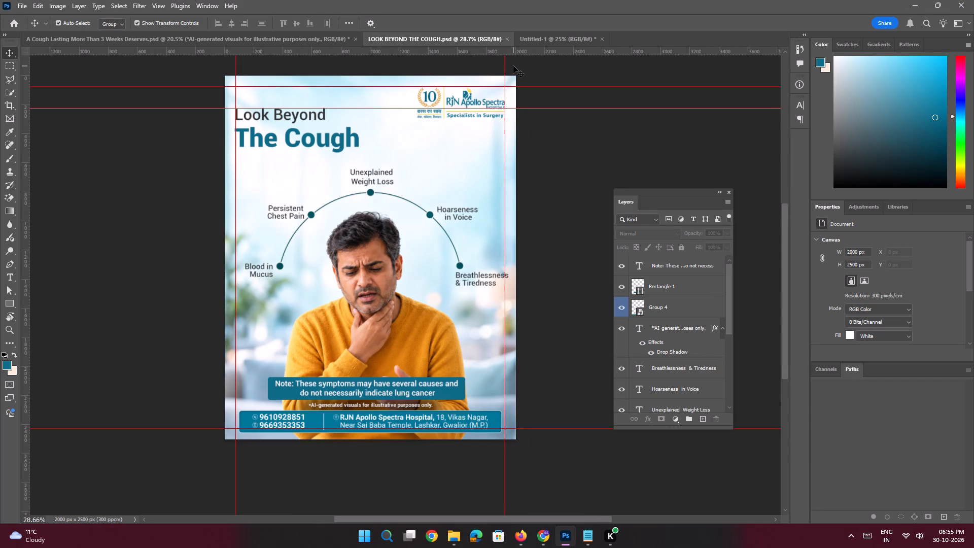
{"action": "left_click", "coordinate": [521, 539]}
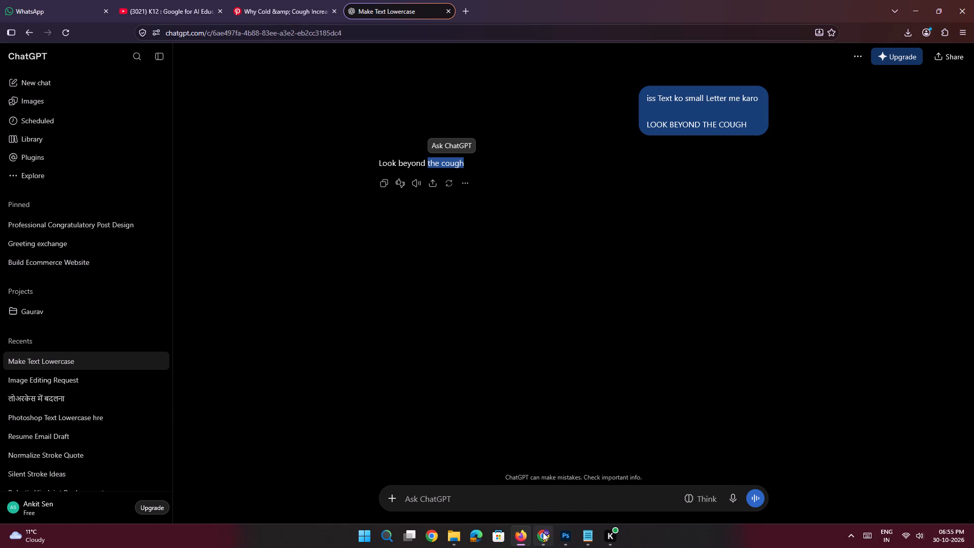
{"action": "left_click", "coordinate": [542, 533]}
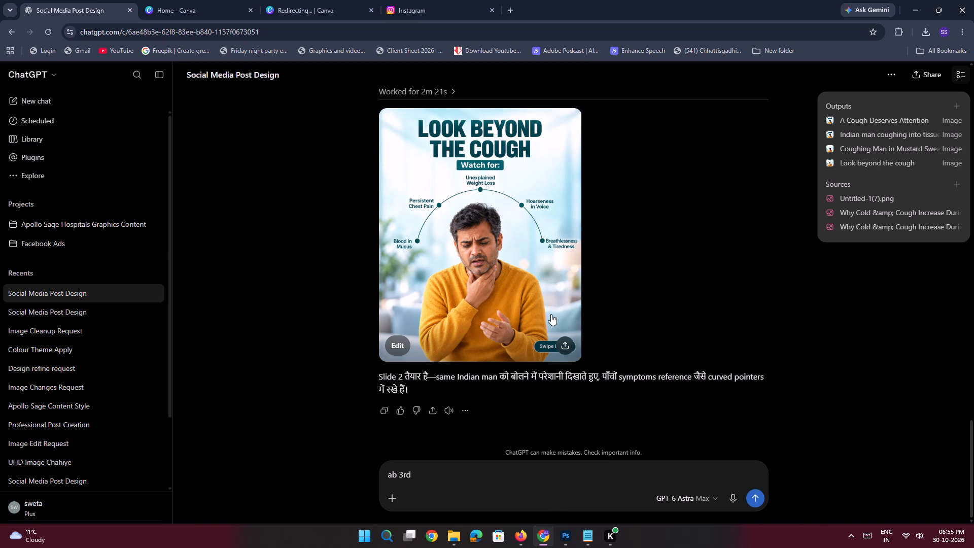
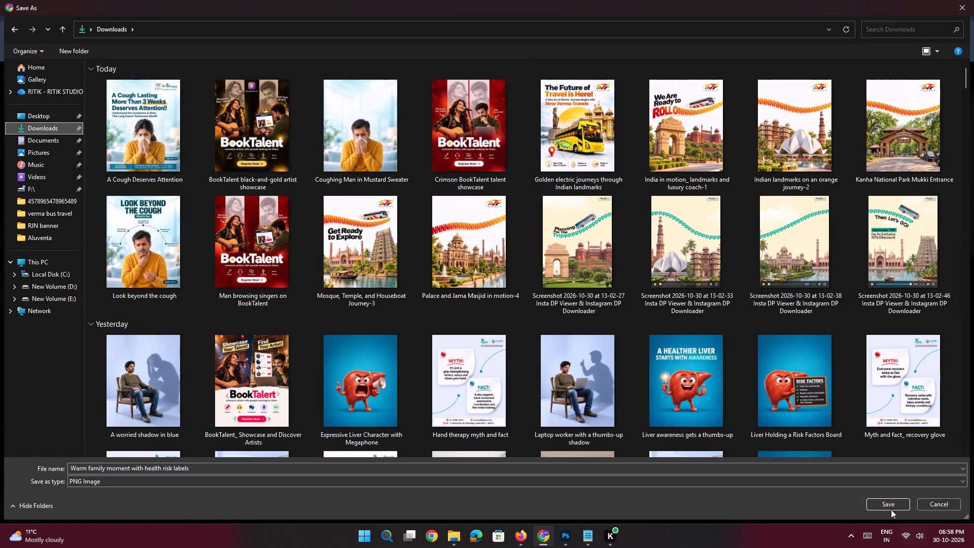
{"action": "left_click", "coordinate": [889, 507]}
Place the downloaded "Warm family moment with health risk labels" image into Photoshop's blank Untitled-1 document, filling the 2000 x 2500 px canvas.
{"action": "left_click", "coordinate": [573, 534]}
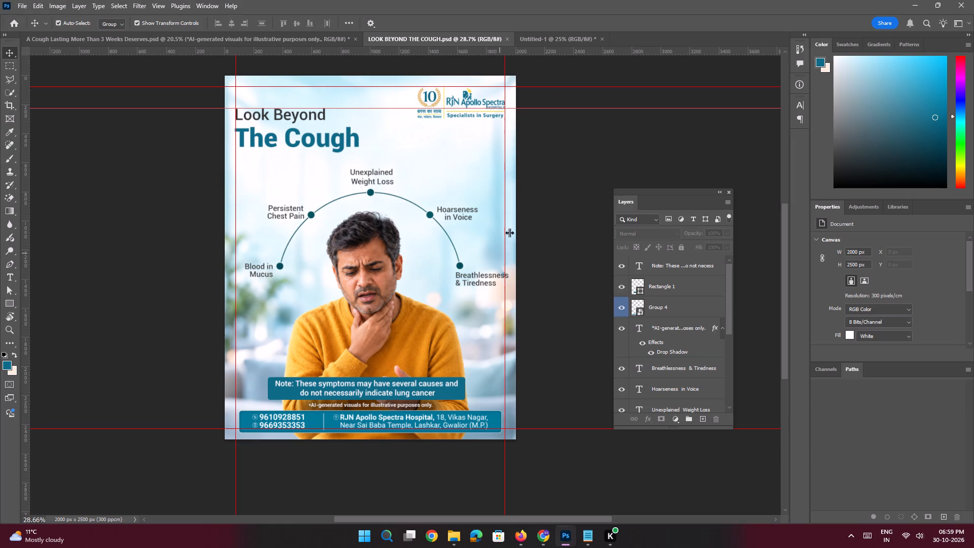
{"action": "left_click", "coordinate": [533, 43]}
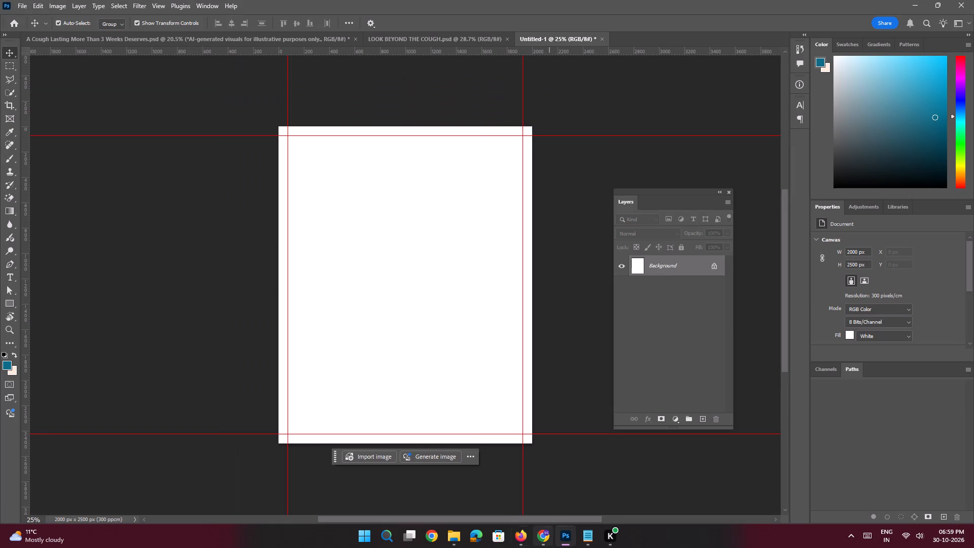
{"action": "left_click", "coordinate": [549, 539]}
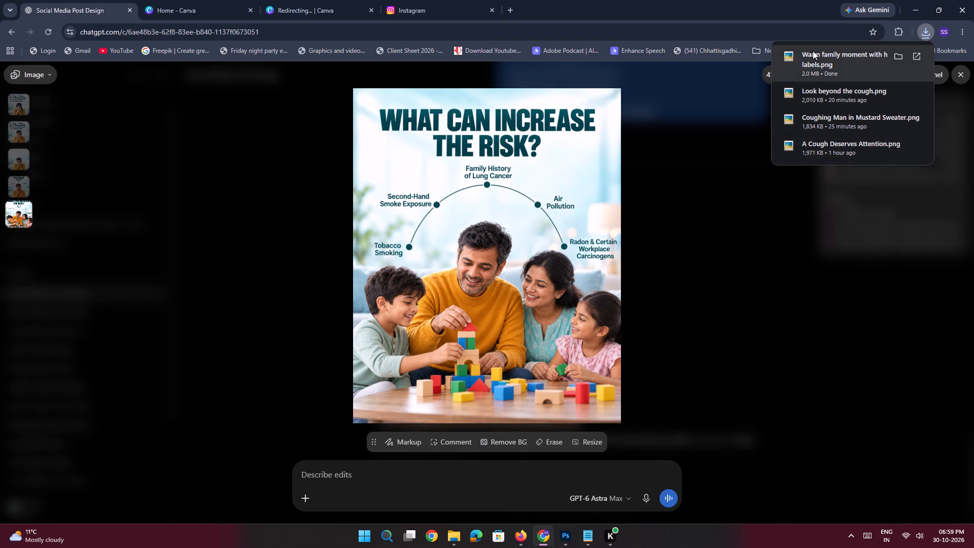
{"action": "left_click_drag", "start_coordinate": [813, 51], "coordinate": [526, 461]}
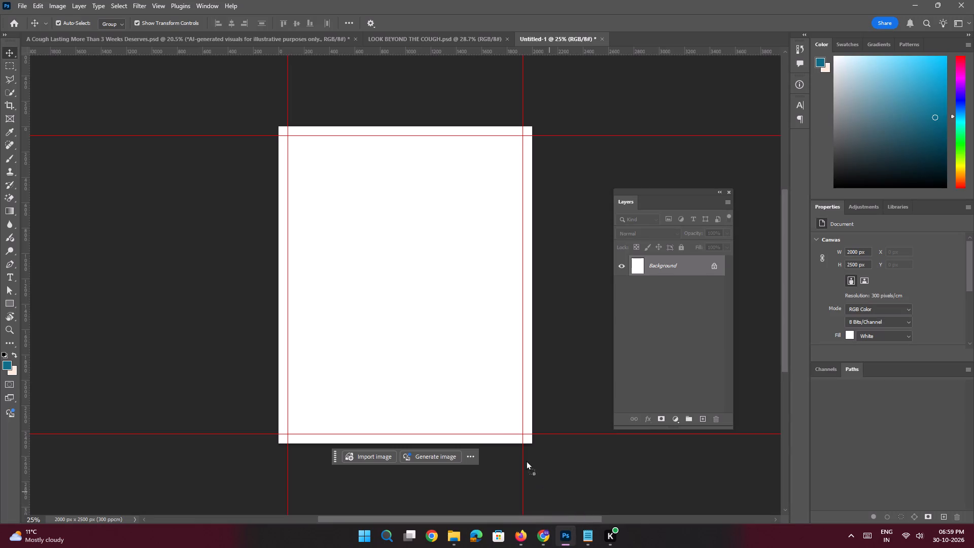
{"action": "left_click_drag", "start_coordinate": [526, 461], "coordinate": [349, 236]}
{"action": "key", "text": "Return"}
{"action": "key", "text": "Return"}
{"action": "key", "text": "Return"}
{"action": "key", "text": "Return"}
{"action": "key", "text": "Return"}
{"action": "key", "text": "Return"}
{"action": "key", "text": "Return"}
{"action": "key", "text": "Return"}
{"action": "key", "text": "Return"}
{"action": "key", "text": "Return"}
{"action": "key", "text": "Return"}
{"action": "key", "text": "Return"}
{"action": "key", "text": "Return"}
{"action": "key", "text": "Return"}
{"action": "key", "text": "Return"}
{"action": "key", "text": "Return"}
{"action": "key", "text": "Return"}
{"action": "key", "text": "Return"}
{"action": "key", "text": "Return"}
{"action": "key", "text": "Return"}
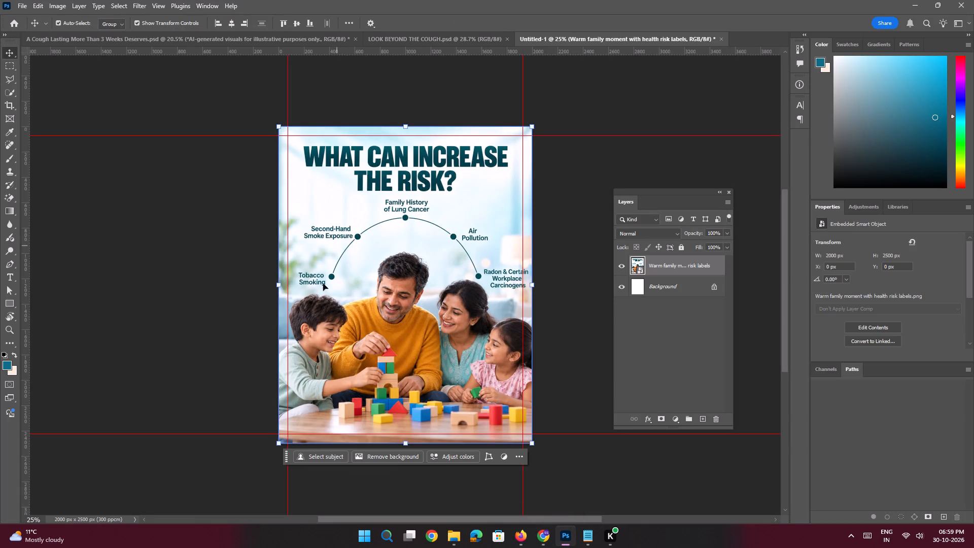
Rasterize the placed family image layer.
{"action": "key", "text": "ctrl+space"}
{"action": "key", "text": "ctrl+space"}
{"action": "key", "text": "ctrl+space"}
{"action": "key", "text": "ctrl+space"}
{"action": "key", "text": "ctrl+space"}
{"action": "key", "text": "ctrl+space"}
{"action": "key", "text": "ctrl+space"}
{"action": "key", "text": "ctrl+space"}
{"action": "key", "text": "ctrl+space"}
{"action": "key", "text": "ctrl+space"}
{"action": "key", "text": "ctrl+space"}
{"action": "key", "text": "ctrl+space"}
{"action": "key", "text": "ctrl+space"}
{"action": "key", "text": "ctrl+space"}
{"action": "key", "text": "ctrl+space"}
{"action": "key", "text": "ctrl+space"}
{"action": "left_click_drag", "start_coordinate": [357, 172], "coordinate": [377, 219], "text": "ctrl"}
{"action": "left_click_drag", "start_coordinate": [415, 186], "coordinate": [365, 232]}
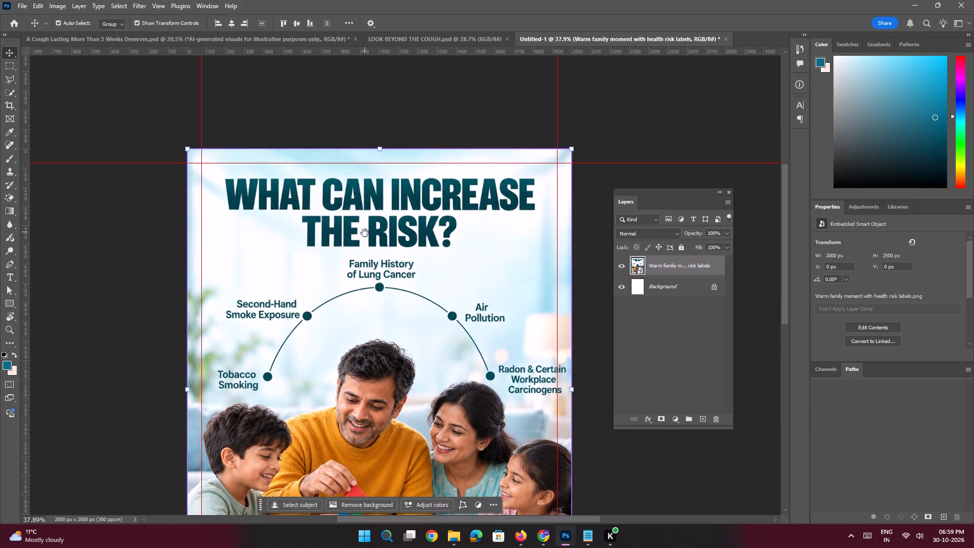
{"action": "key", "text": "e"}
{"action": "left_click", "coordinate": [365, 233]}
{"action": "left_click", "coordinate": [422, 200]}
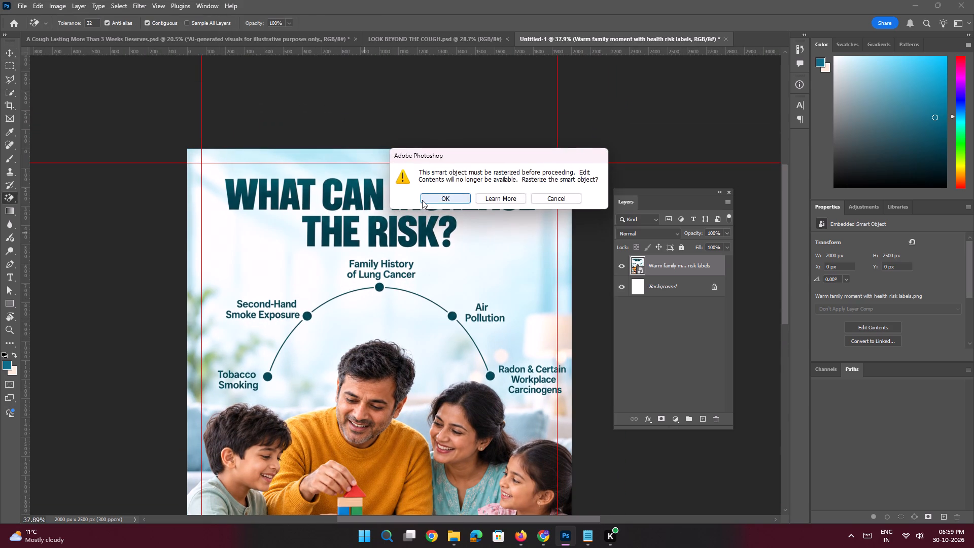
Outline the two-line "WHAT CAN INCREASE THE RISK?" heading in the image with a Polygonal Lasso selection.
{"action": "left_click", "coordinate": [12, 79]}
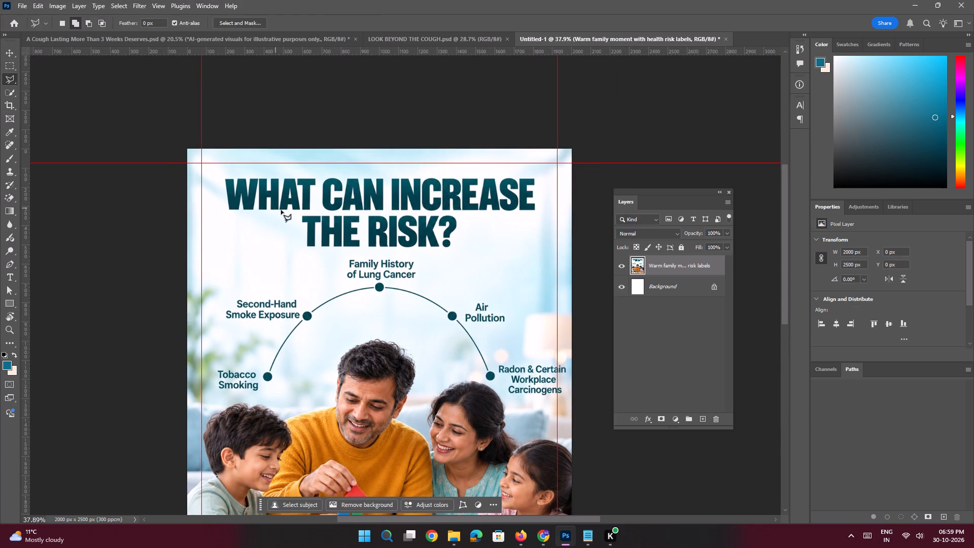
{"action": "left_click", "coordinate": [296, 213]}
{"action": "left_click", "coordinate": [222, 214], "text": "shift"}
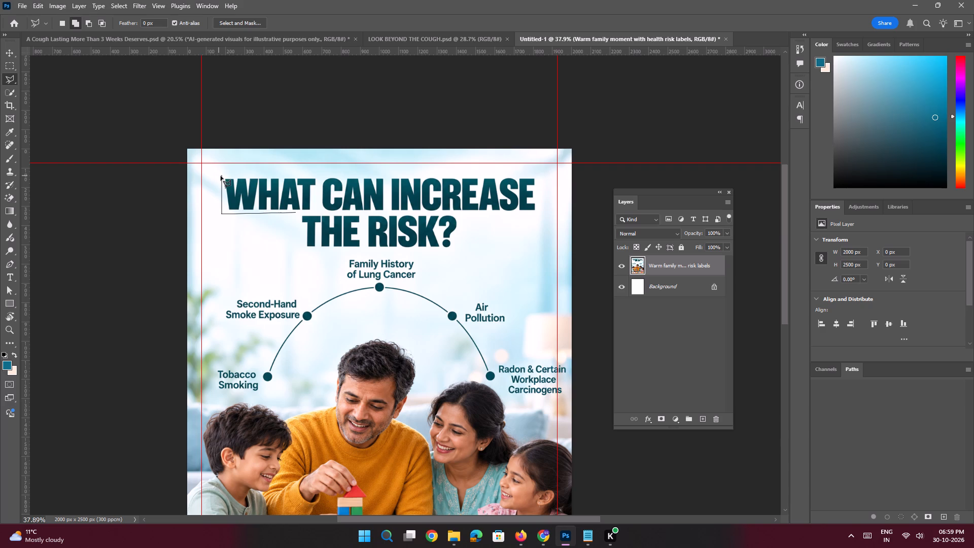
{"action": "left_click", "coordinate": [221, 176], "text": "shift"}
{"action": "left_click", "coordinate": [539, 182], "text": "shift"}
{"action": "left_click", "coordinate": [540, 215], "text": "shift"}
{"action": "left_click", "coordinate": [462, 220], "text": "shift"}
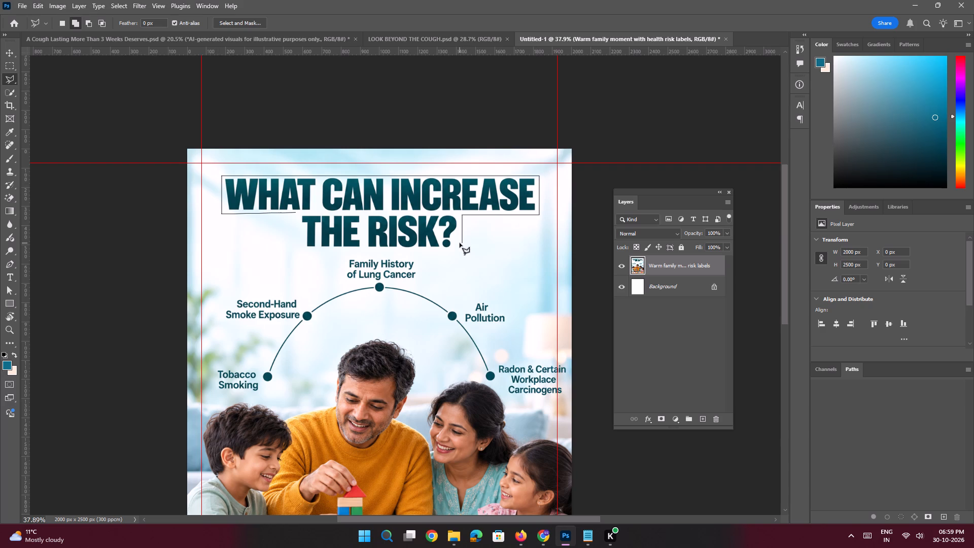
{"action": "left_click", "coordinate": [459, 251], "text": "shift"}
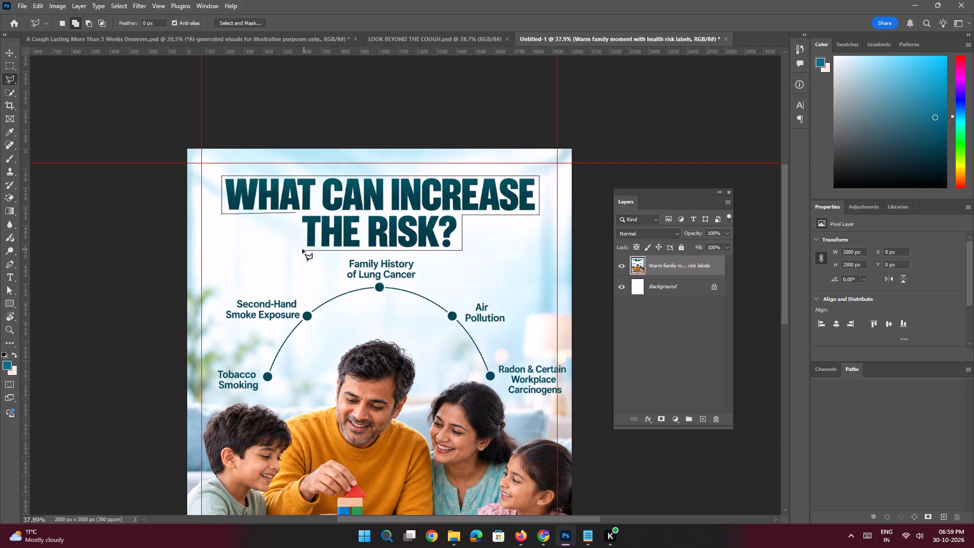
{"action": "left_click", "coordinate": [299, 249], "text": "shift"}
{"action": "left_click", "coordinate": [296, 214]}
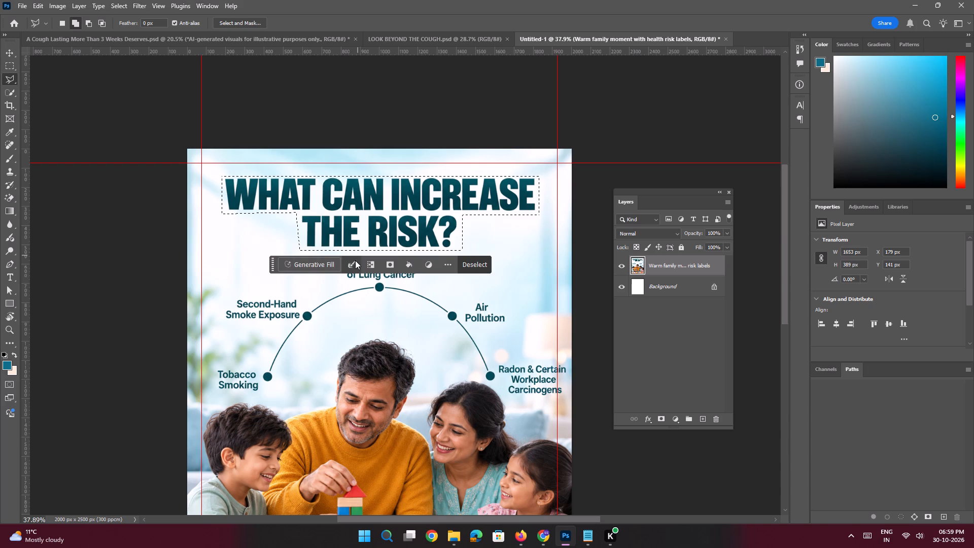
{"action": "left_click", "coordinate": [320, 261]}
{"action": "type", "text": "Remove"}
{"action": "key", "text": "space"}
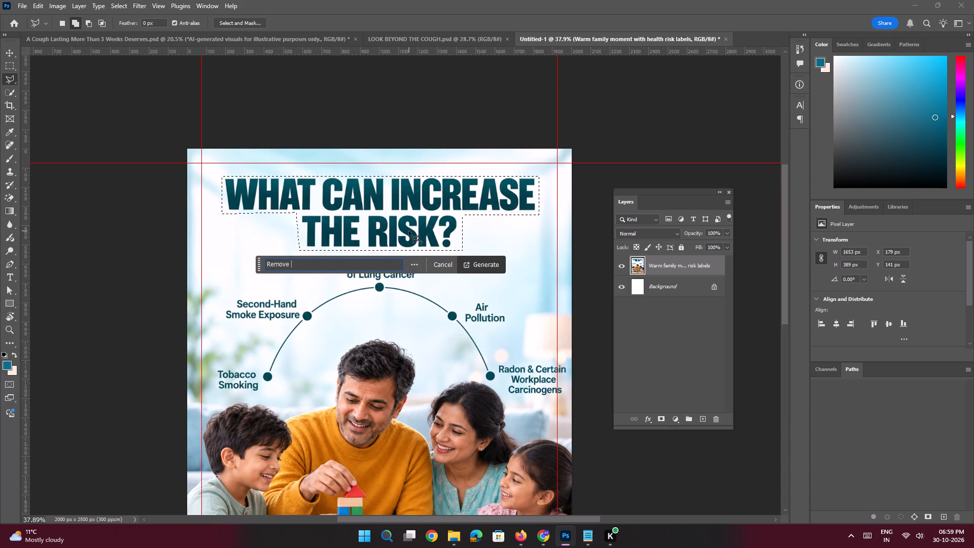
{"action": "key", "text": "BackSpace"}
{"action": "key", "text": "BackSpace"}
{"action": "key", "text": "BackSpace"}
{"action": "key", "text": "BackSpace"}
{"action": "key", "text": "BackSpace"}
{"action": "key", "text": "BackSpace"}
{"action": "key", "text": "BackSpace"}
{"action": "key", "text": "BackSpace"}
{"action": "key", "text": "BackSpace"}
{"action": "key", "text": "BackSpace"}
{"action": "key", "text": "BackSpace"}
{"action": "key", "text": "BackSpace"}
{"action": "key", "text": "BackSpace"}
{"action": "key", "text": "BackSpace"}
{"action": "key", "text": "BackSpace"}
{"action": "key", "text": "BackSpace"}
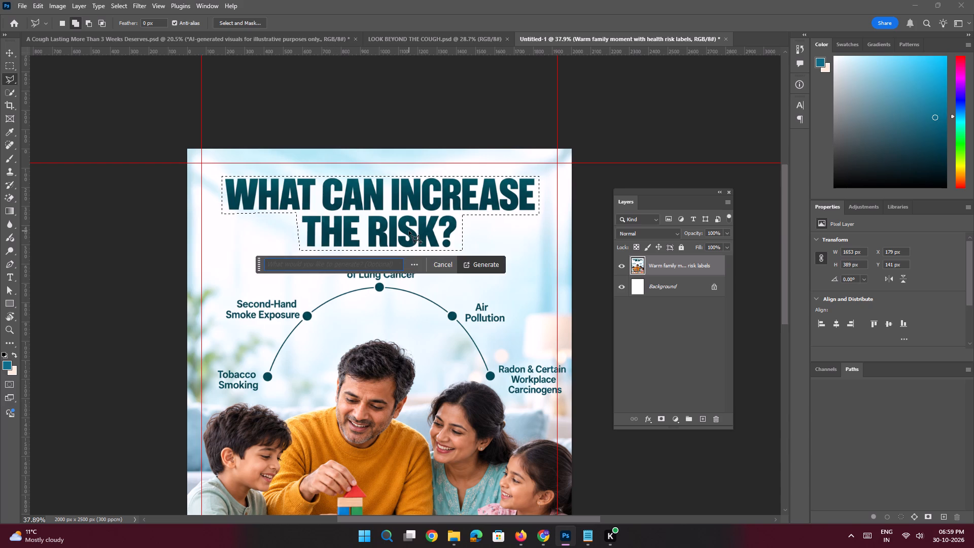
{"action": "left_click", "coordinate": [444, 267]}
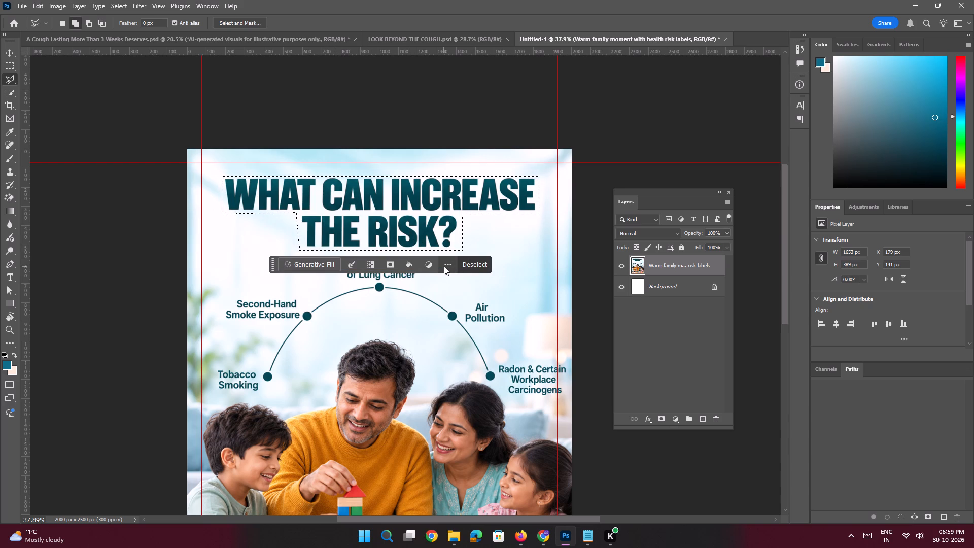
Remove the selected heading by filling the area to match the background, and deselect.
{"action": "key", "text": "shift+BackSpace"}
{"action": "key", "text": "Return"}
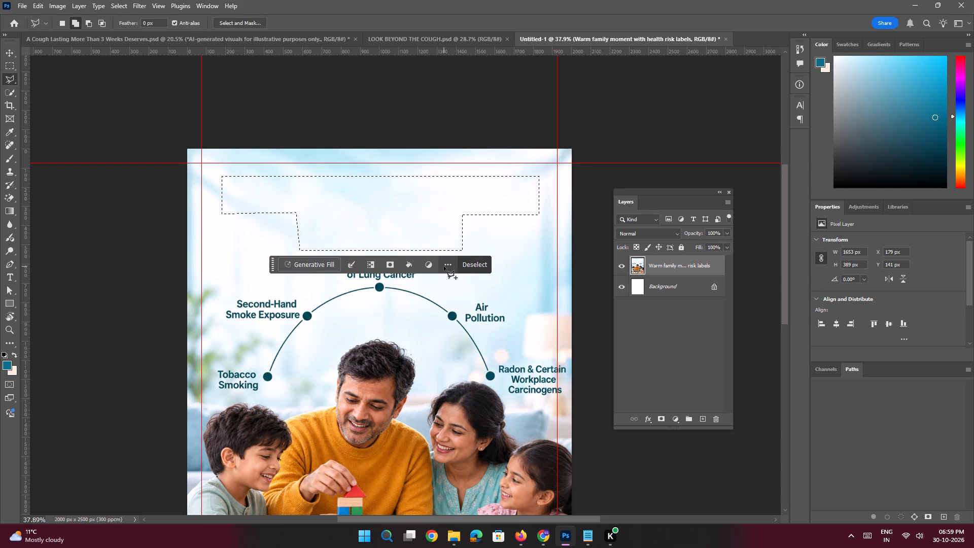
{"action": "key", "text": "ctrl+d"}
Save the document as a PSD in the RJN banner folder, named "WHAT CAN INCREASE THE RISK" from the slide 3 heading in Notepad.
{"action": "key", "text": "ctrl+space"}
{"action": "key", "text": "ctrl+space"}
{"action": "key", "text": "ctrl+space"}
{"action": "key", "text": "ctrl+space"}
{"action": "key", "text": "ctrl+space"}
{"action": "key", "text": "ctrl+space"}
{"action": "key", "text": "ctrl+space"}
{"action": "key", "text": "ctrl+space"}
{"action": "key", "text": "ctrl+space"}
{"action": "key", "text": "ctrl+space"}
{"action": "key", "text": "ctrl+space"}
{"action": "key", "text": "ctrl+space"}
{"action": "left_click_drag", "start_coordinate": [442, 247], "coordinate": [439, 218]}
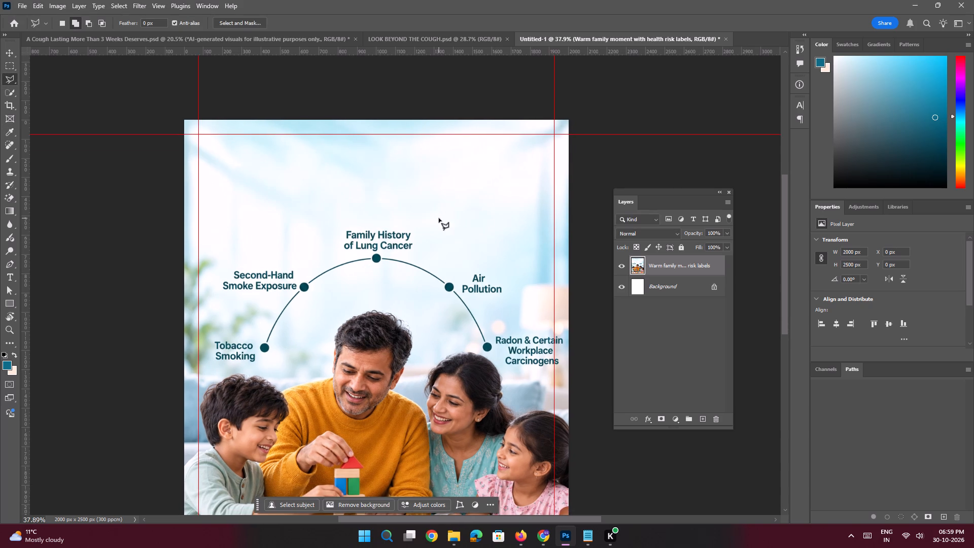
{"action": "left_click", "coordinate": [587, 535]}
{"action": "scroll", "coordinate": [687, 295], "scroll_direction": "down", "scroll_amount": 6}
{"action": "left_click", "coordinate": [685, 369]}
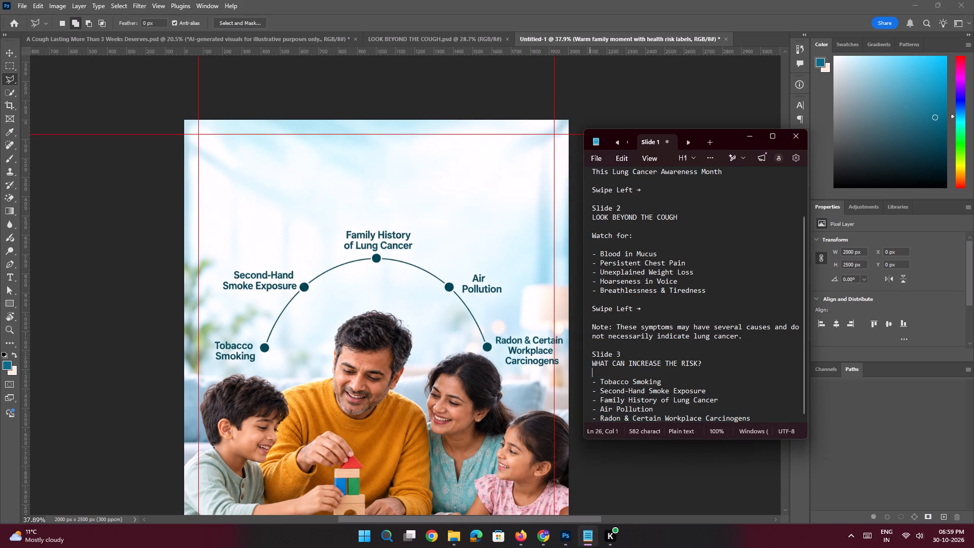
{"action": "left_click_drag", "start_coordinate": [701, 364], "coordinate": [524, 365]}
{"action": "key", "text": "ctrl+c"}
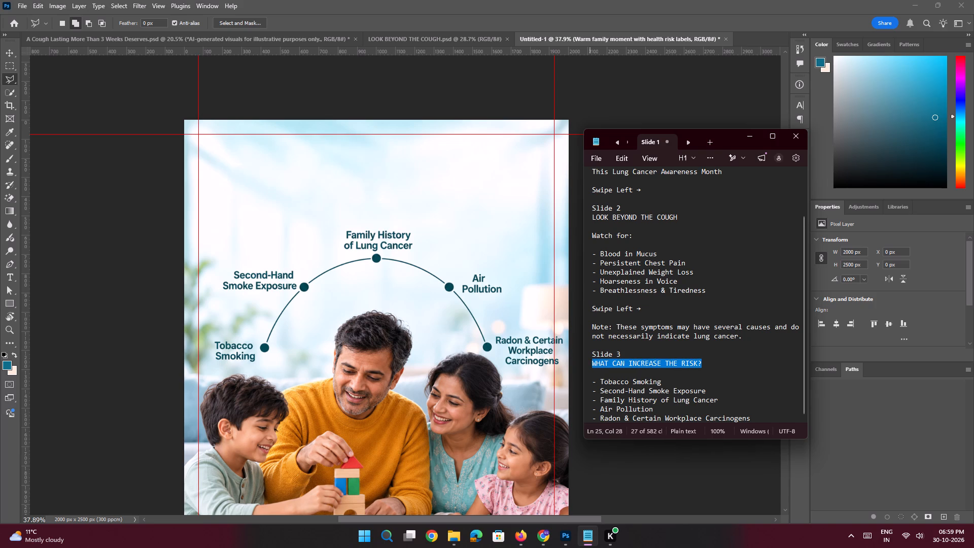
{"action": "left_click", "coordinate": [746, 139]}
{"action": "key", "text": "ctrl+s"}
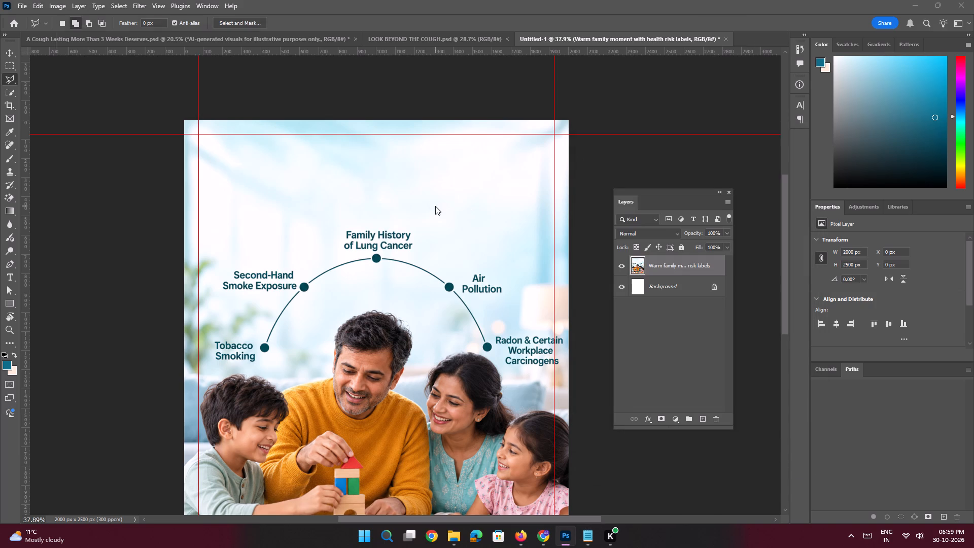
{"action": "key", "text": "ctrl+v"}
{"action": "key", "text": "Return"}
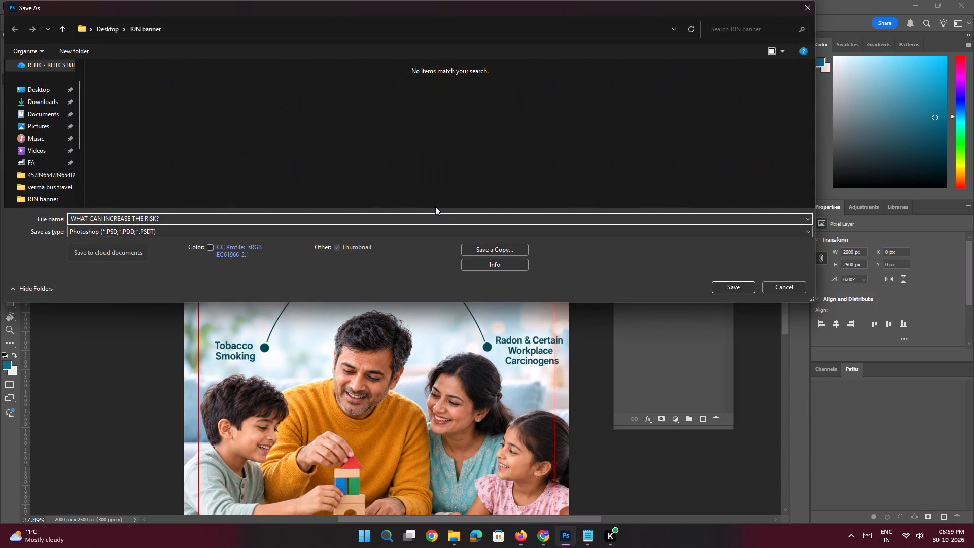
{"action": "key", "text": "BackSpace"}
{"action": "key", "text": "Return"}
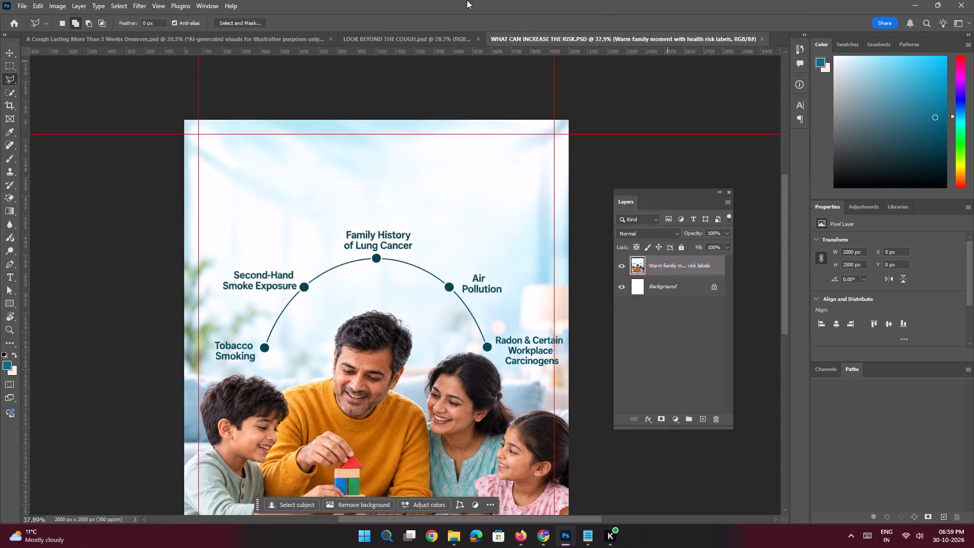
Copy the RJN Apollo Spectra logo layer from LOOK BEYOND THE COUGH.psd into the WHAT CAN INCREASE THE RISK document.
{"action": "left_click", "coordinate": [10, 49]}
{"action": "left_click", "coordinate": [75, 162]}
{"action": "left_click", "coordinate": [475, 42]}
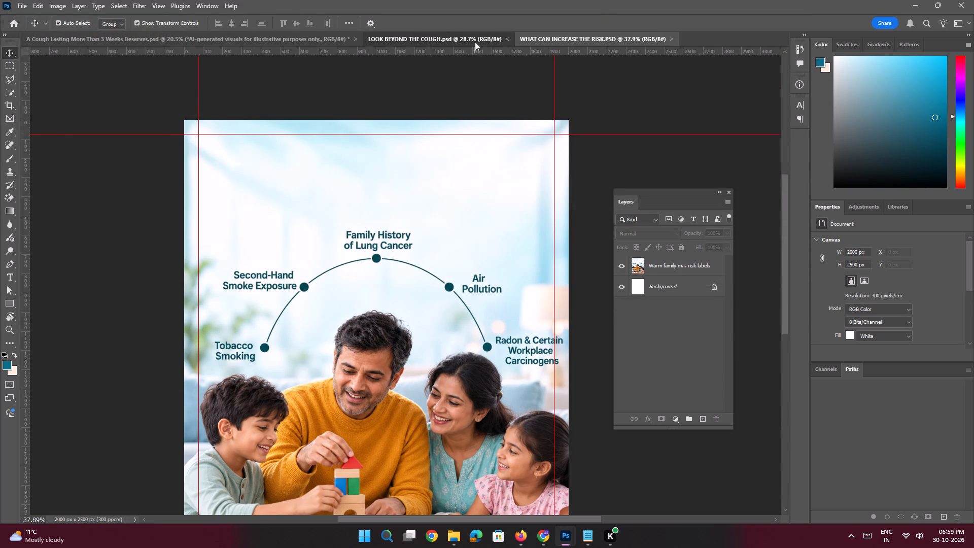
{"action": "left_click", "coordinate": [465, 95]}
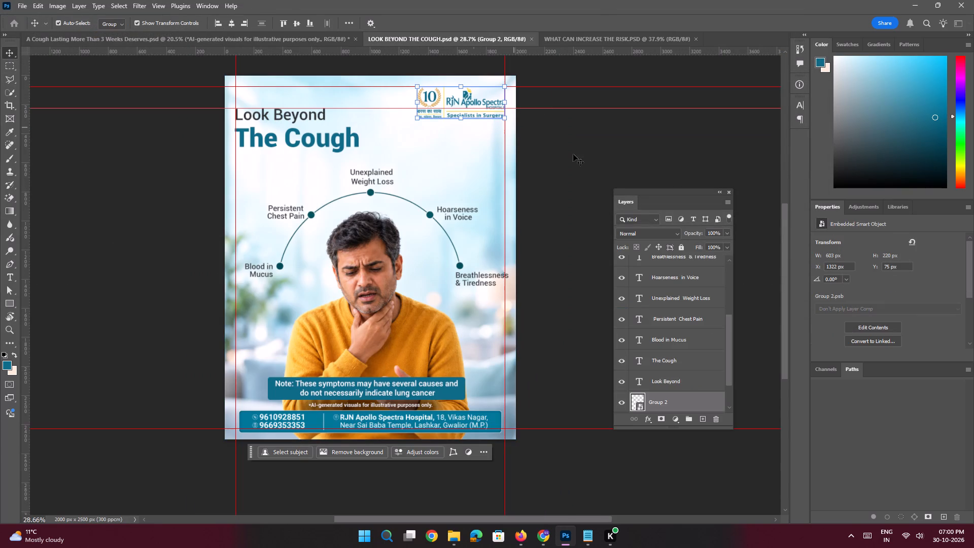
{"action": "left_click_drag", "start_coordinate": [662, 396], "coordinate": [587, 48]}
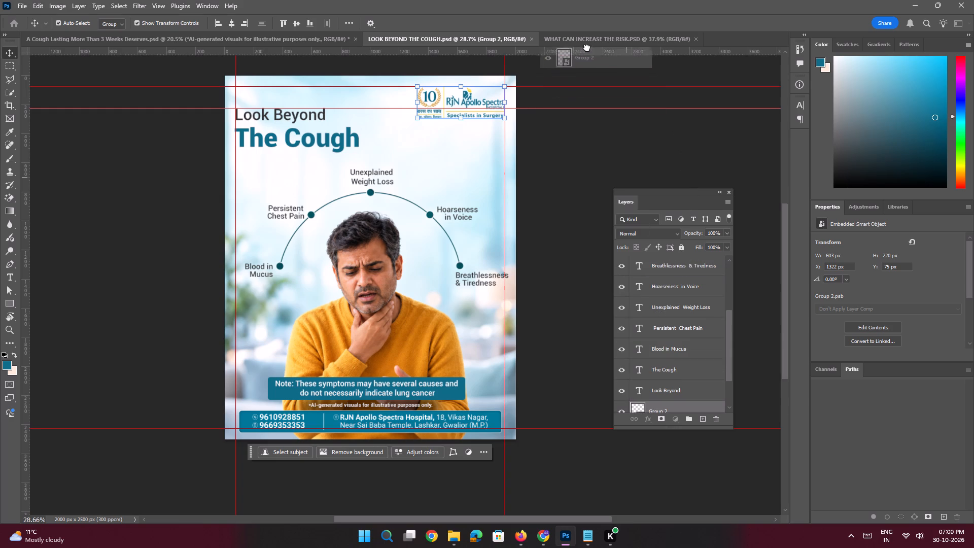
{"action": "left_click_drag", "start_coordinate": [587, 48], "coordinate": [585, 37]}
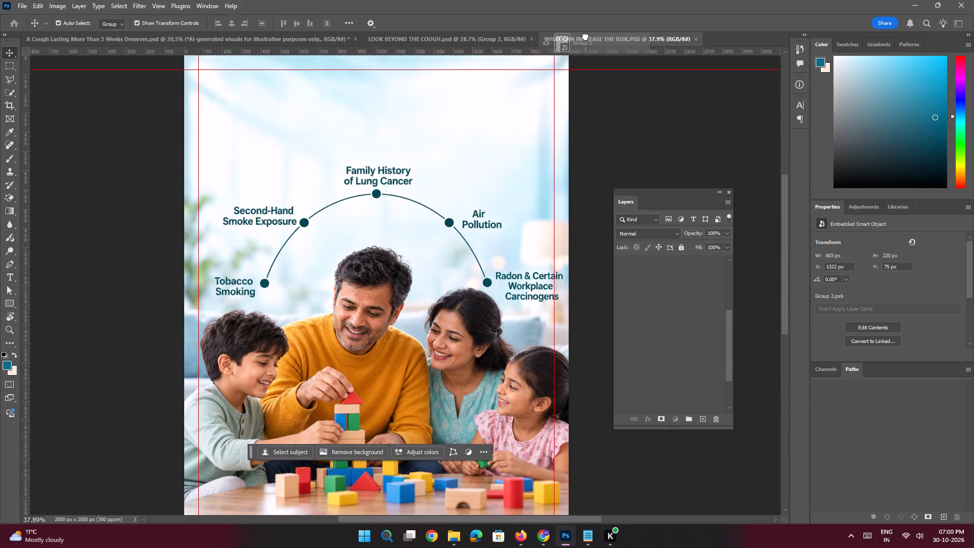
{"action": "left_click_drag", "start_coordinate": [585, 37], "coordinate": [506, 101]}
Align the logo to the slide's upper and right margin guides, at X 1322 px and Y 75 px.
{"action": "key", "text": "space"}
{"action": "key", "text": "space"}
{"action": "key", "text": "space"}
{"action": "key", "text": "space"}
{"action": "key", "text": "space"}
{"action": "key", "text": "space"}
{"action": "key", "text": "space"}
{"action": "key", "text": "space"}
{"action": "key", "text": "space"}
{"action": "key", "text": "space"}
{"action": "key", "text": "space"}
{"action": "key", "text": "space"}
{"action": "key", "text": "space"}
{"action": "left_click_drag", "start_coordinate": [540, 95], "coordinate": [466, 184]}
{"action": "left_click_drag", "start_coordinate": [433, 174], "coordinate": [471, 240], "text": "ctrl"}
{"action": "left_click_drag", "start_coordinate": [471, 216], "coordinate": [446, 238]}
{"action": "left_click_drag", "start_coordinate": [425, 211], "coordinate": [400, 192]}
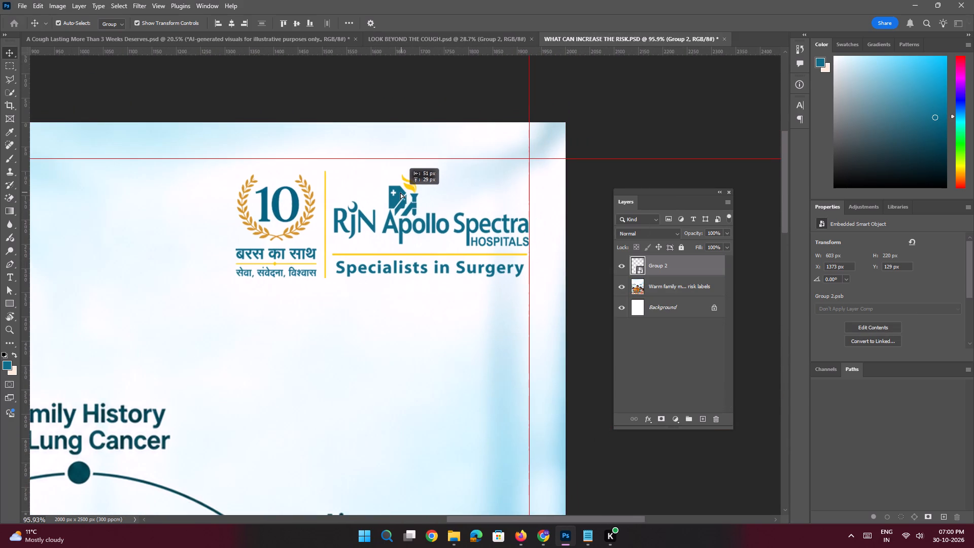
{"action": "left_click_drag", "start_coordinate": [400, 192], "coordinate": [401, 181]}
{"action": "key", "text": "space"}
{"action": "left_click_drag", "start_coordinate": [439, 233], "coordinate": [387, 217], "text": "ctrl"}
{"action": "left_click_drag", "start_coordinate": [380, 250], "coordinate": [396, 220]}
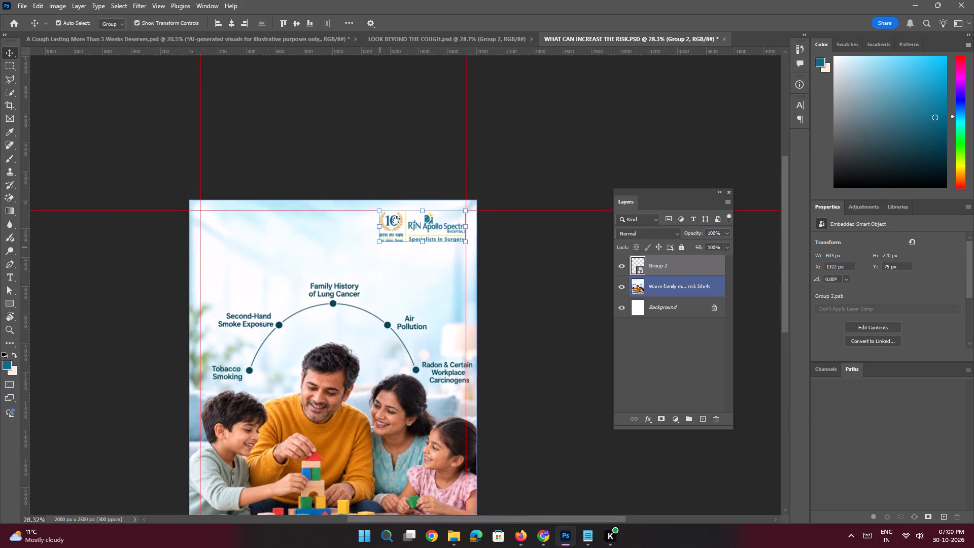
Deselect the logo on the WHAT CAN INCREASE THE RISK slide and save the document.
{"action": "left_click_drag", "start_coordinate": [396, 220], "coordinate": [396, 219]}
{"action": "left_click", "coordinate": [190, 226]}
{"action": "key", "text": "ctrl+s"}
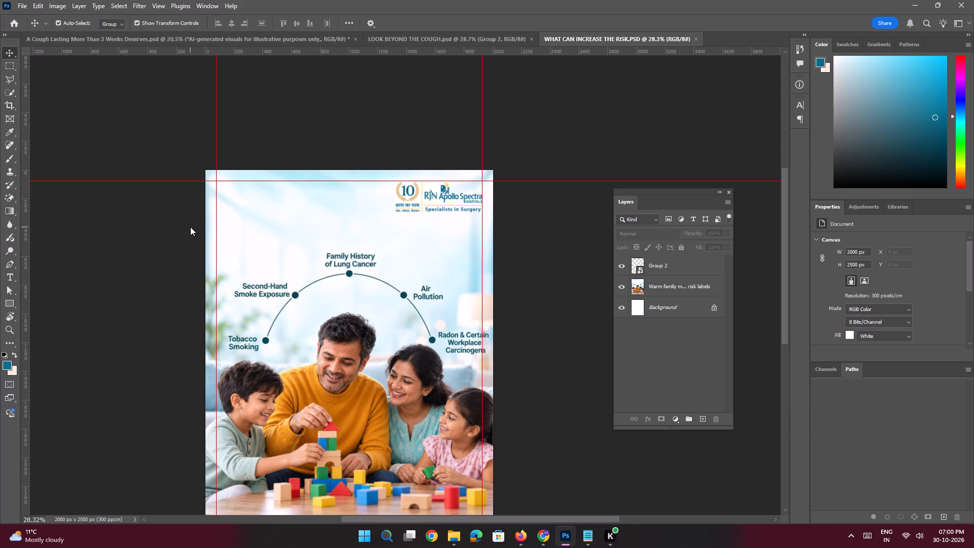
Copy the blue contact and address bar (Group 4) from LOOK BEYOND THE COUGH.psd into the WHAT CAN INCREASE THE RISK document.
{"action": "key", "text": "space"}
{"action": "key", "text": "space"}
{"action": "key", "text": "space"}
{"action": "key", "text": "space"}
{"action": "key", "text": "space"}
{"action": "key", "text": "space"}
{"action": "key", "text": "space"}
{"action": "key", "text": "space"}
{"action": "key", "text": "space"}
{"action": "key", "text": "space"}
{"action": "key", "text": "space"}
{"action": "key", "text": "space"}
{"action": "key", "text": "space"}
{"action": "key", "text": "space"}
{"action": "key", "text": "space"}
{"action": "key", "text": "space"}
{"action": "key", "text": "space"}
{"action": "key", "text": "space"}
{"action": "key", "text": "space"}
{"action": "key", "text": "space"}
{"action": "left_click_drag", "start_coordinate": [275, 234], "coordinate": [298, 205]}
{"action": "left_click", "coordinate": [13, 50]}
{"action": "left_click", "coordinate": [116, 275]}
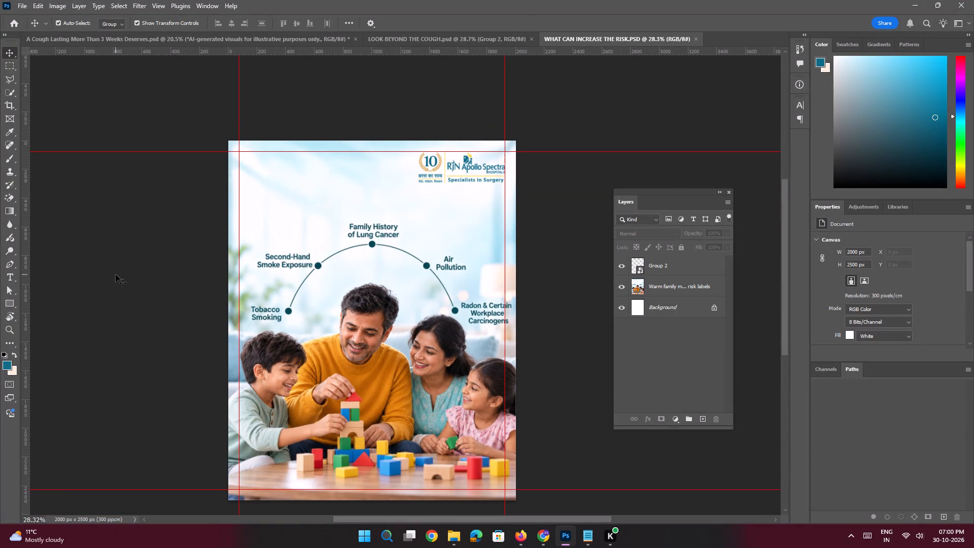
{"action": "key", "text": "space"}
{"action": "key", "text": "space"}
{"action": "key", "text": "space"}
{"action": "key", "text": "space"}
{"action": "key", "text": "space"}
{"action": "key", "text": "space"}
{"action": "key", "text": "space"}
{"action": "key", "text": "space"}
{"action": "left_click_drag", "start_coordinate": [459, 301], "coordinate": [461, 293]}
{"action": "left_click", "coordinate": [464, 42]}
{"action": "key", "text": "space"}
{"action": "key", "text": "space"}
{"action": "key", "text": "space"}
{"action": "key", "text": "space"}
{"action": "left_click", "coordinate": [374, 269]}
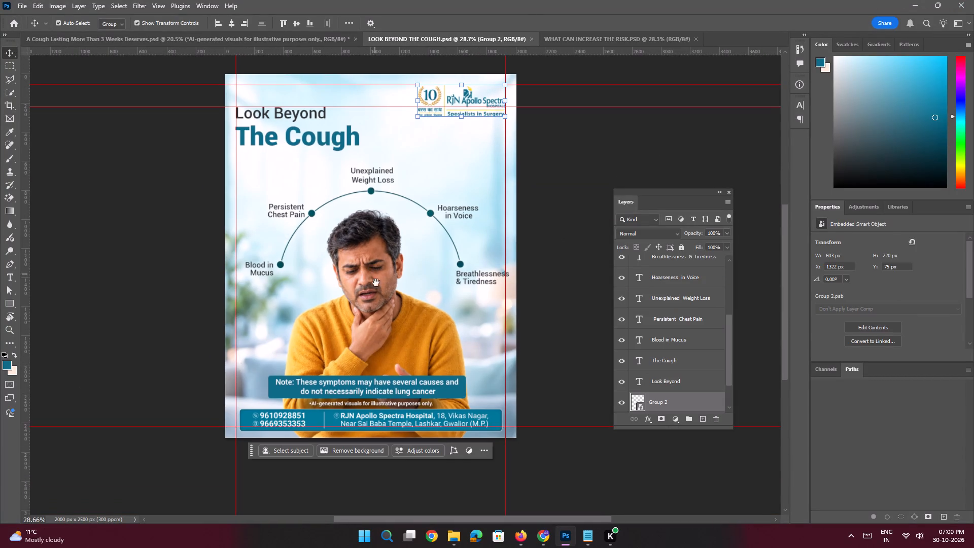
{"action": "left_click", "coordinate": [378, 419]}
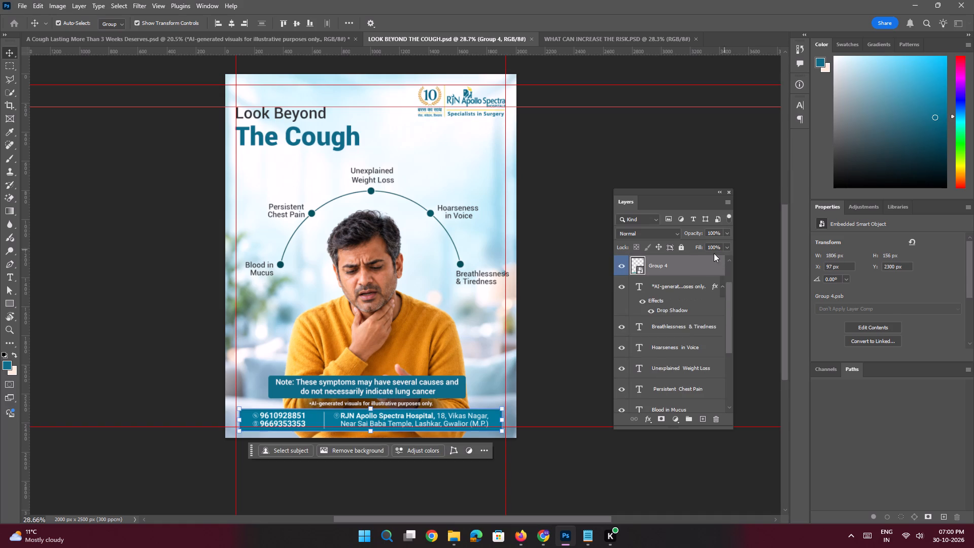
{"action": "left_click_drag", "start_coordinate": [660, 267], "coordinate": [597, 44]}
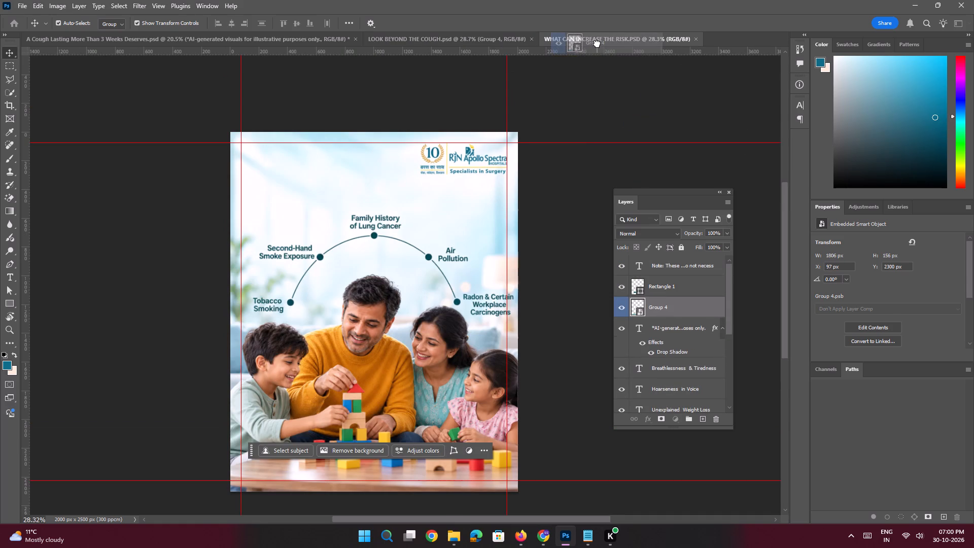
{"action": "left_click_drag", "start_coordinate": [597, 44], "coordinate": [373, 406]}
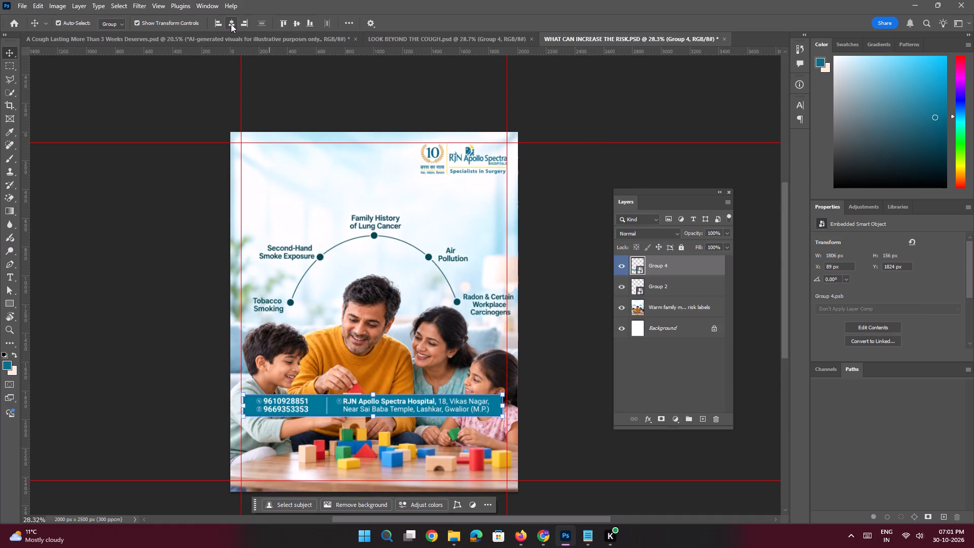
Centre the contact bar horizontally at the canvas's bottom edge, and nudge it up 40 px to Y 2304 px.
{"action": "double_click", "coordinate": [231, 24]}
{"action": "left_click", "coordinate": [309, 24]}
{"action": "key", "text": "space"}
{"action": "key", "text": "space"}
{"action": "key", "text": "space"}
{"action": "key", "text": "space"}
{"action": "key", "text": "space"}
{"action": "key", "text": "space"}
{"action": "key", "text": "space"}
{"action": "key", "text": "space"}
{"action": "key", "text": "space"}
{"action": "left_click_drag", "start_coordinate": [324, 297], "coordinate": [324, 258]}
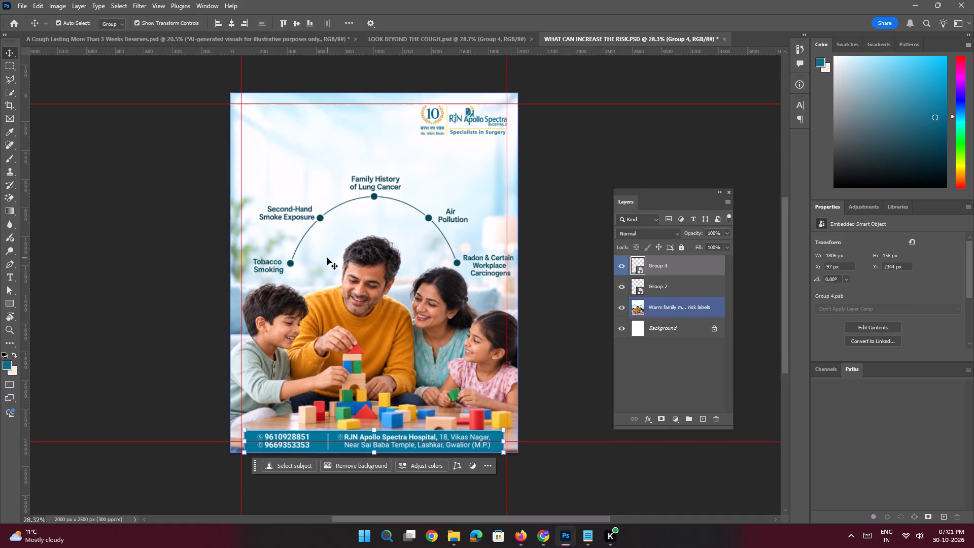
{"action": "key", "text": "shift+Up"}
{"action": "key", "text": "shift+Up"}
{"action": "key", "text": "shift+Up"}
{"action": "key", "text": "shift+Up"}
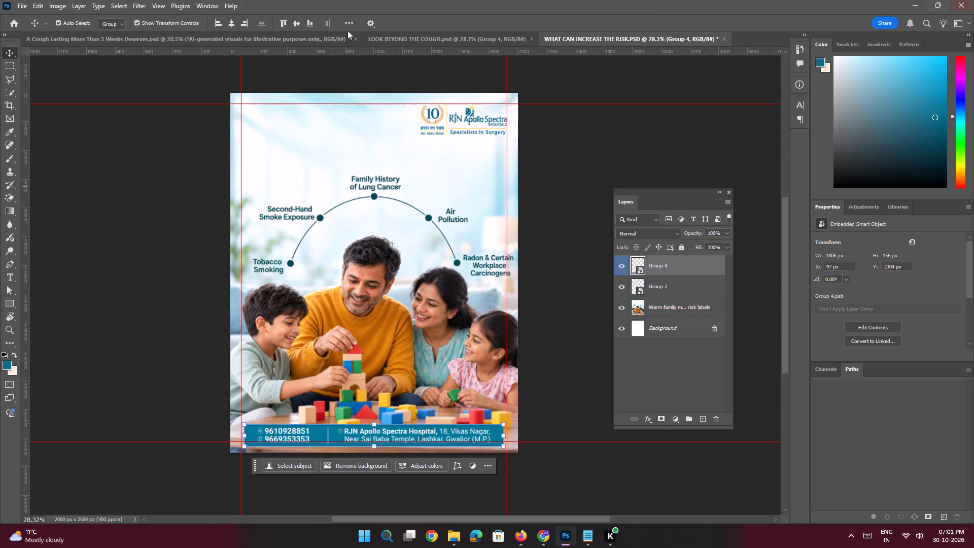
Save the WHAT CAN INCREASE THE RISK document.
{"action": "key", "text": "space"}
{"action": "key", "text": "space"}
{"action": "key", "text": "space"}
{"action": "left_click_drag", "start_coordinate": [384, 158], "coordinate": [390, 164]}
{"action": "key", "text": "ctrl+s"}
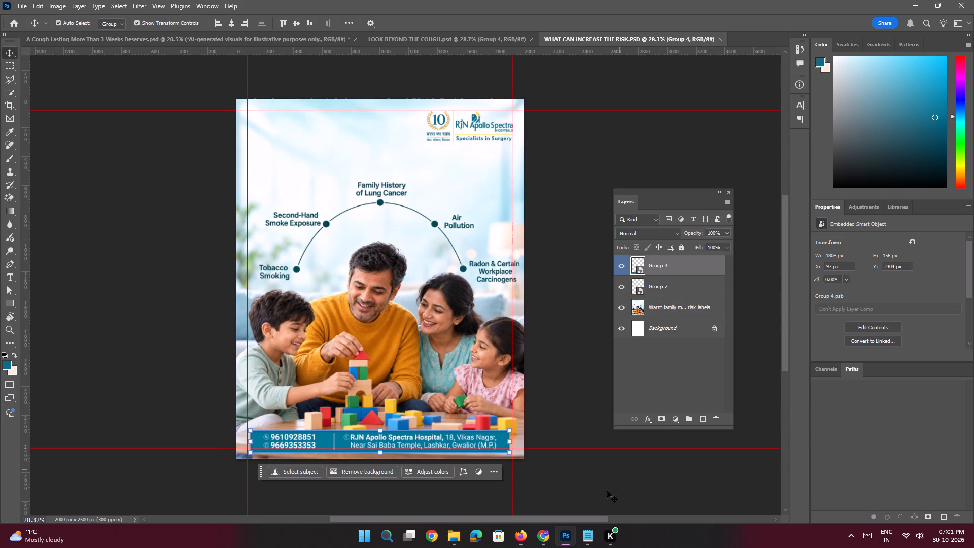
{"action": "left_click", "coordinate": [585, 543]}
{"action": "left_click", "coordinate": [585, 543]}
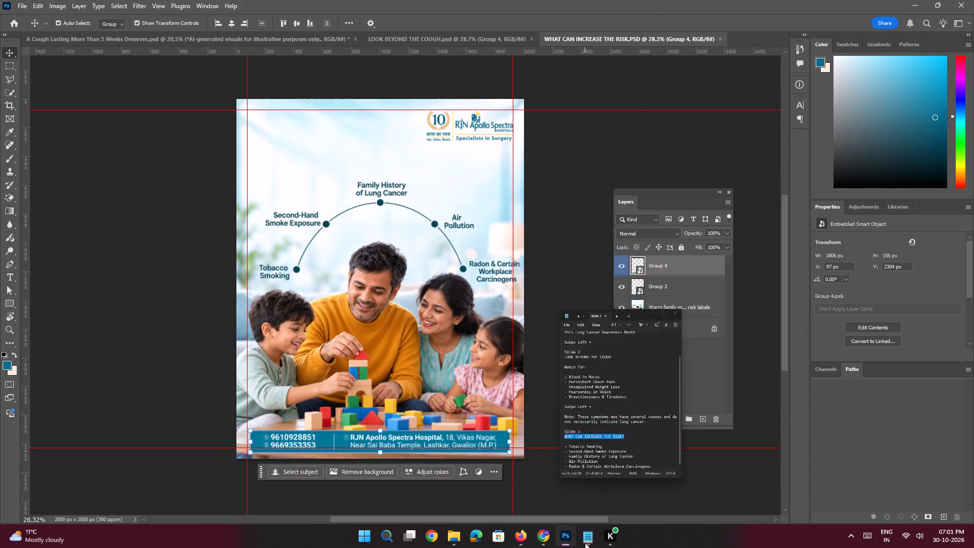
{"action": "left_click", "coordinate": [585, 543]}
{"action": "key", "text": "ctrl+c"}
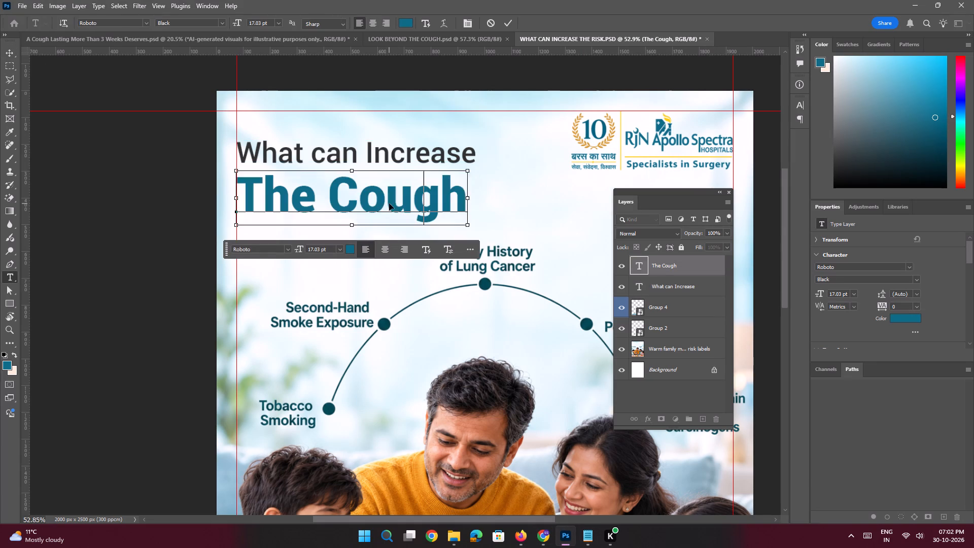
{"action": "key", "text": "Return"}
Capitalise the R and the T in the heading's second line so it reads "The Risk?".
{"action": "double_click", "coordinate": [389, 203]}
{"action": "left_click", "coordinate": [333, 194]}
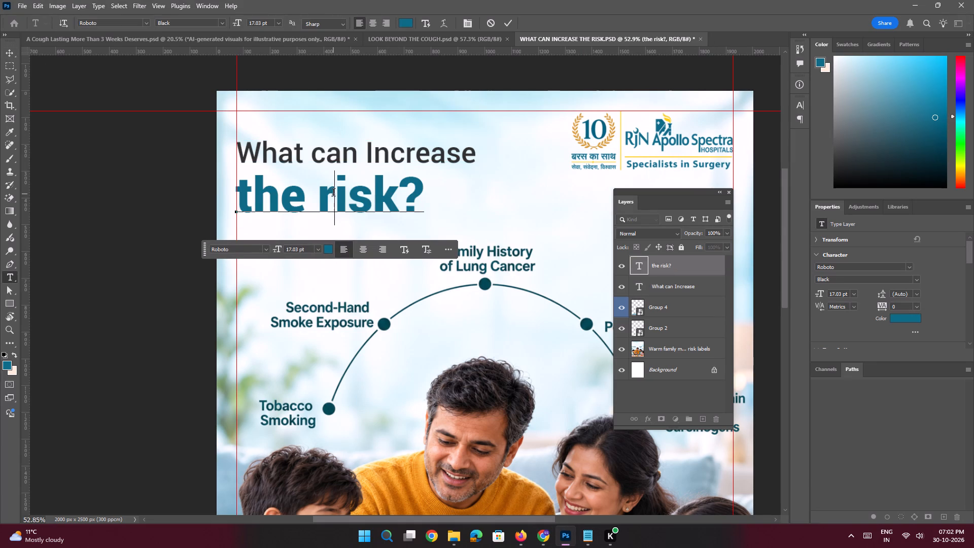
{"action": "key", "text": "BackSpace"}
{"action": "key", "text": "shift+r"}
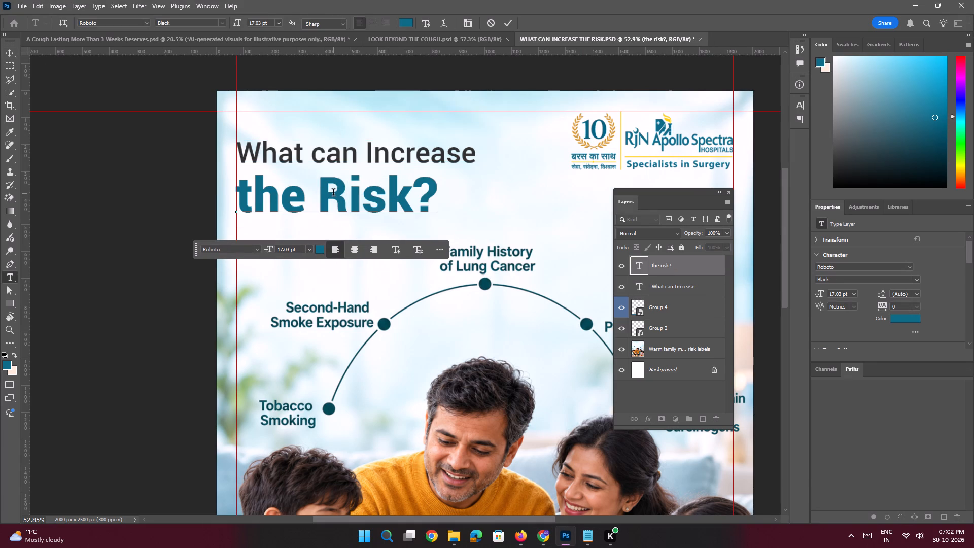
{"action": "key", "text": "Return"}
{"action": "key", "text": "space"}
{"action": "double_click", "coordinate": [273, 192]}
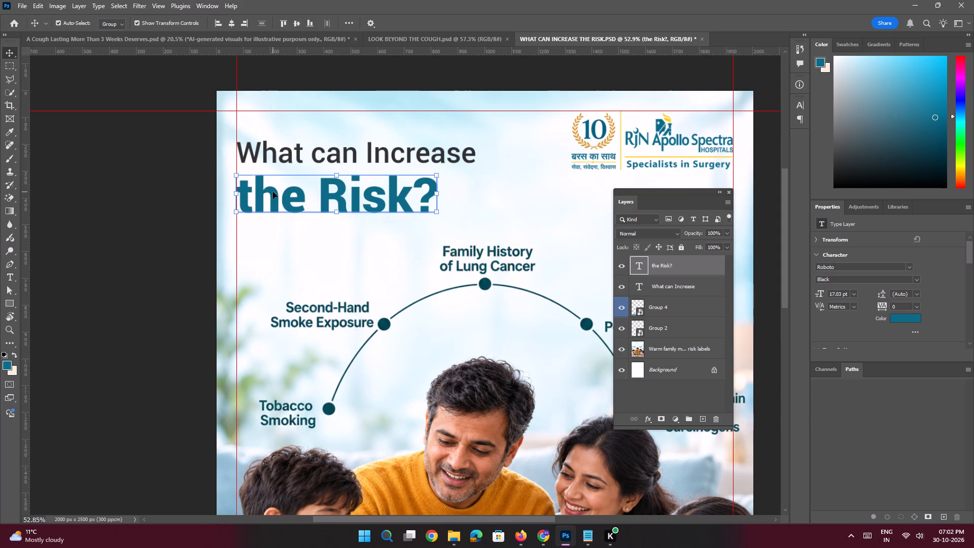
{"action": "left_click", "coordinate": [252, 186]}
{"action": "key", "text": "BackSpace"}
{"action": "key", "text": "shift+t"}
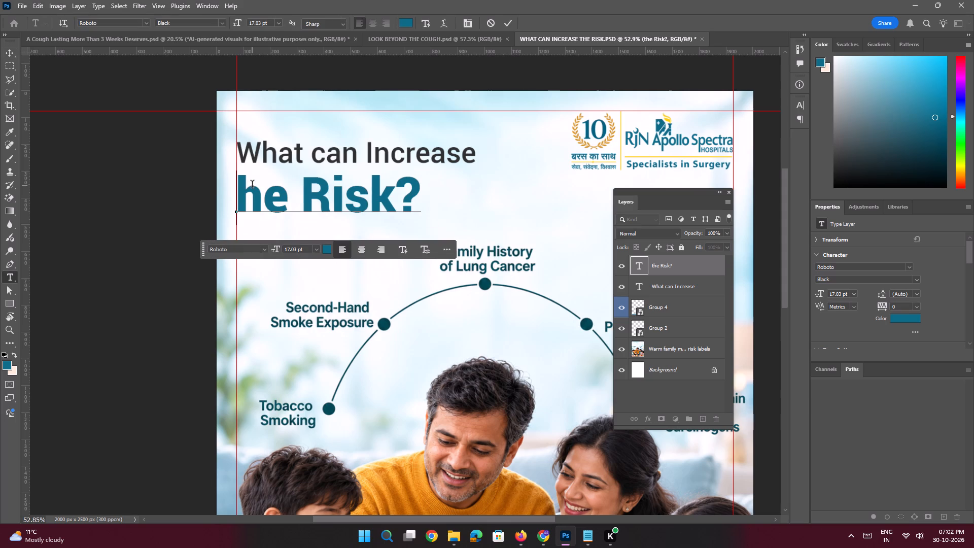
{"action": "key", "text": "Return"}
On the family image layer, outline the "Family History of Lung Cancer" label with a Polygonal Lasso selection.
{"action": "key", "text": "space"}
{"action": "key", "text": "space"}
{"action": "key", "text": "space"}
{"action": "key", "text": "space"}
{"action": "key", "text": "space"}
{"action": "key", "text": "space"}
{"action": "key", "text": "space"}
{"action": "key", "text": "space"}
{"action": "key", "text": "space"}
{"action": "key", "text": "space"}
{"action": "key", "text": "space"}
{"action": "key", "text": "space"}
{"action": "key", "text": "space"}
{"action": "key", "text": "space"}
{"action": "key", "text": "space"}
{"action": "key", "text": "space"}
{"action": "key", "text": "space"}
{"action": "key", "text": "space"}
{"action": "key", "text": "space"}
{"action": "key", "text": "space"}
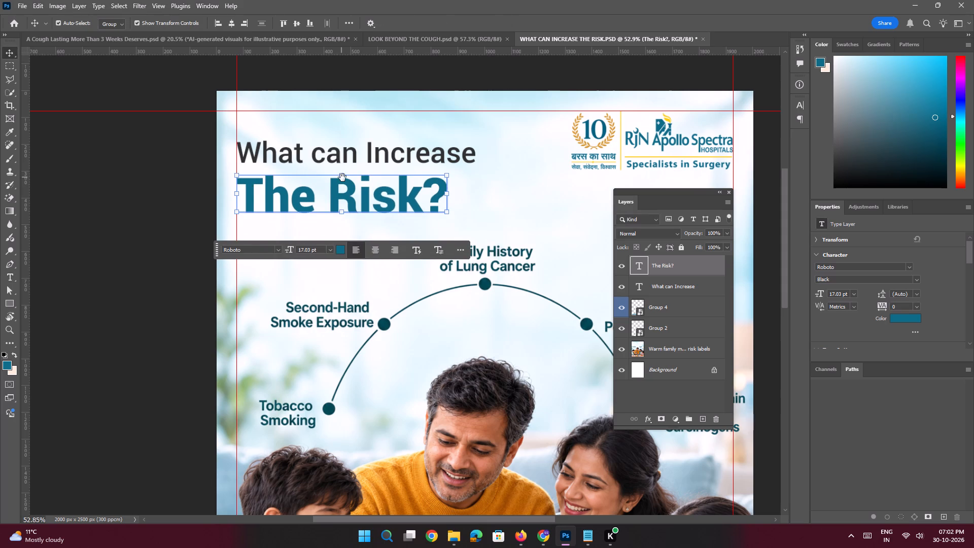
{"action": "left_click_drag", "start_coordinate": [342, 178], "coordinate": [276, 150]}
{"action": "left_click_drag", "start_coordinate": [366, 326], "coordinate": [338, 301]}
{"action": "left_click_drag", "start_coordinate": [337, 299], "coordinate": [337, 296]}
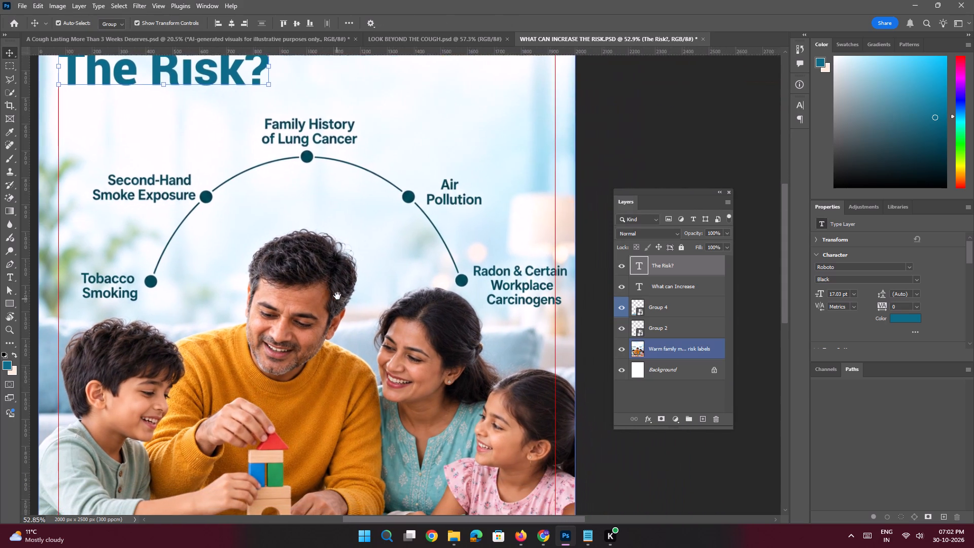
{"action": "left_click_drag", "start_coordinate": [337, 296], "coordinate": [350, 244]}
{"action": "left_click_drag", "start_coordinate": [352, 265], "coordinate": [357, 327]}
{"action": "left_click_drag", "start_coordinate": [377, 216], "coordinate": [383, 273]}
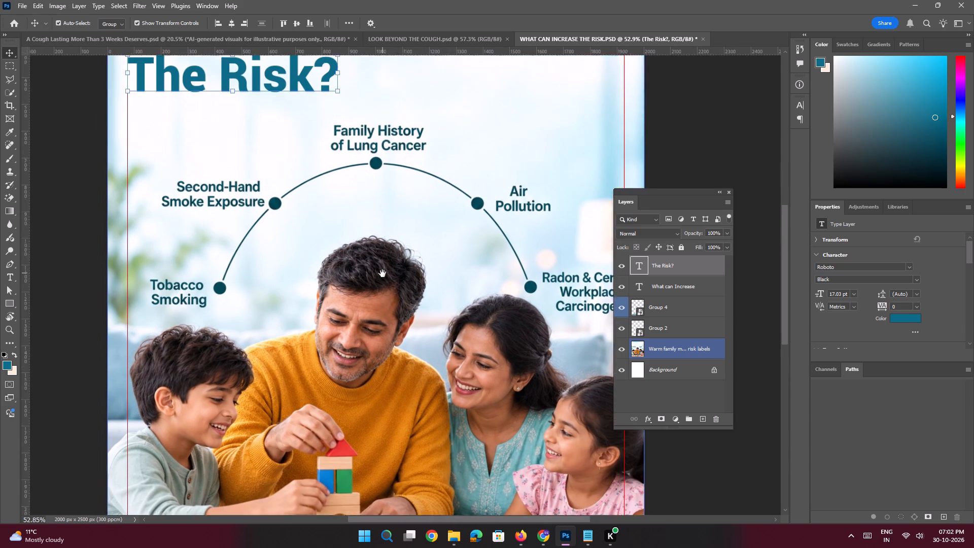
{"action": "left_click", "coordinate": [382, 273]}
{"action": "left_click_drag", "start_coordinate": [395, 207], "coordinate": [419, 258], "text": "ctrl"}
{"action": "left_click_drag", "start_coordinate": [460, 209], "coordinate": [455, 231]}
{"action": "left_click", "coordinate": [484, 212]}
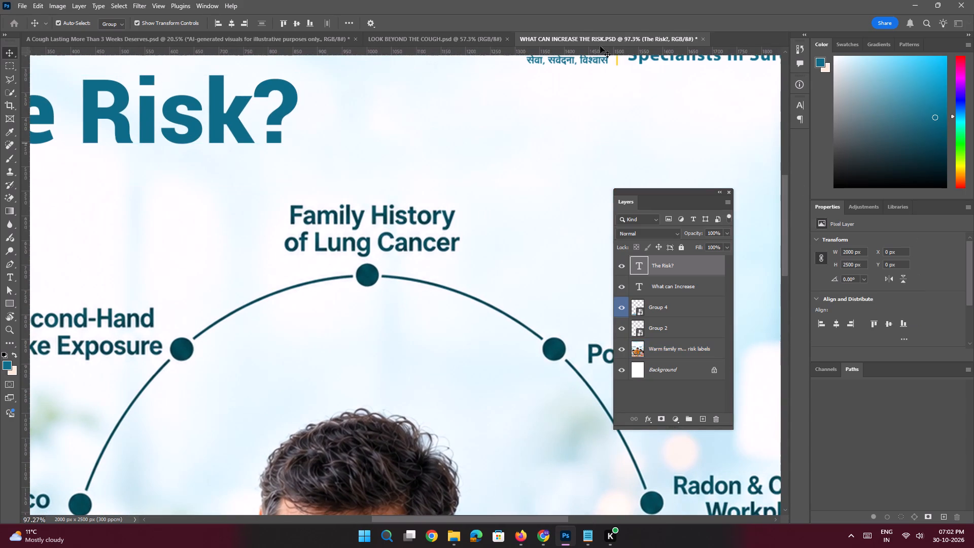
{"action": "left_click", "coordinate": [11, 77]}
{"action": "key", "text": "space"}
{"action": "left_click_drag", "start_coordinate": [420, 174], "coordinate": [433, 191], "text": "ctrl"}
{"action": "left_click", "coordinate": [244, 207]}
{"action": "left_click", "coordinate": [480, 213], "text": "shift"}
{"action": "left_click", "coordinate": [492, 272]}
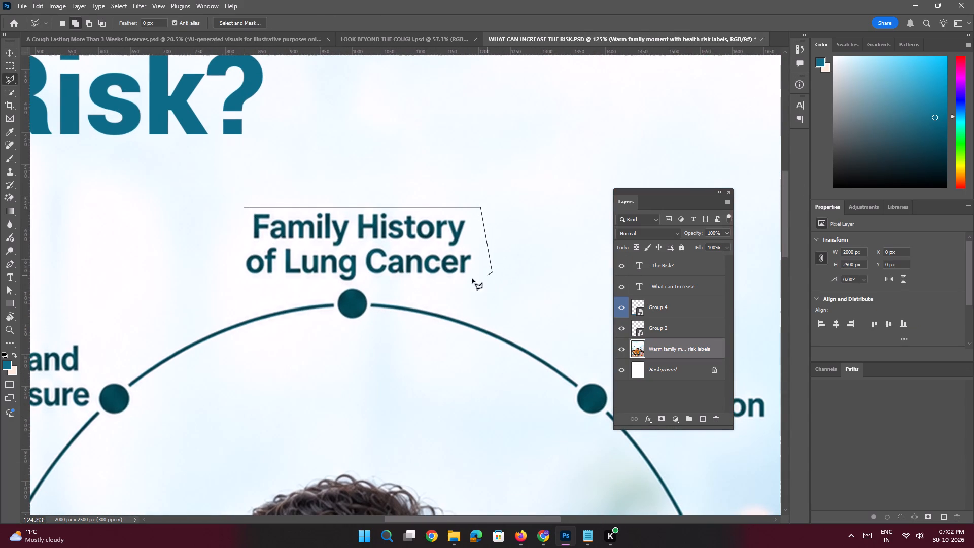
{"action": "left_click", "coordinate": [459, 281]}
{"action": "left_click", "coordinate": [356, 284]}
{"action": "left_click", "coordinate": [326, 285]}
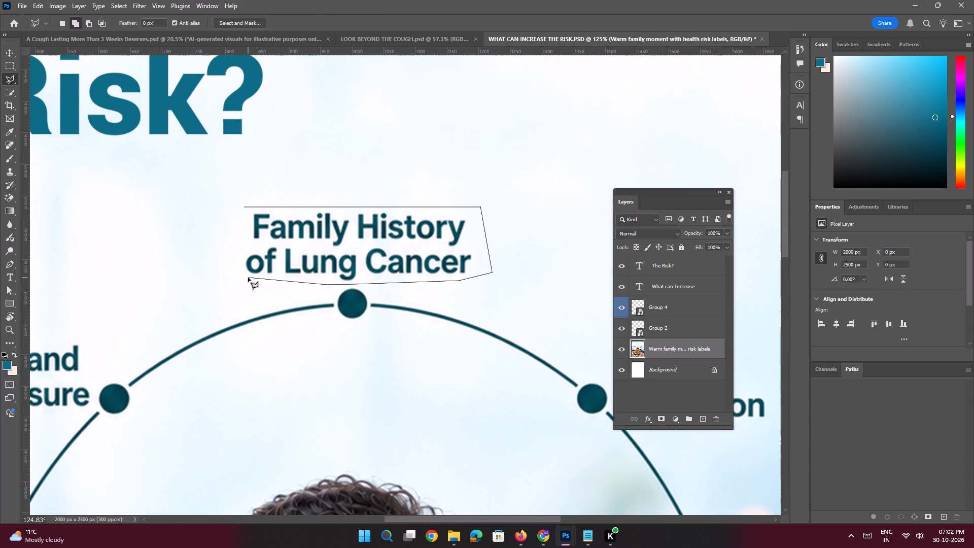
{"action": "left_click", "coordinate": [238, 279]}
{"action": "left_click", "coordinate": [235, 248]}
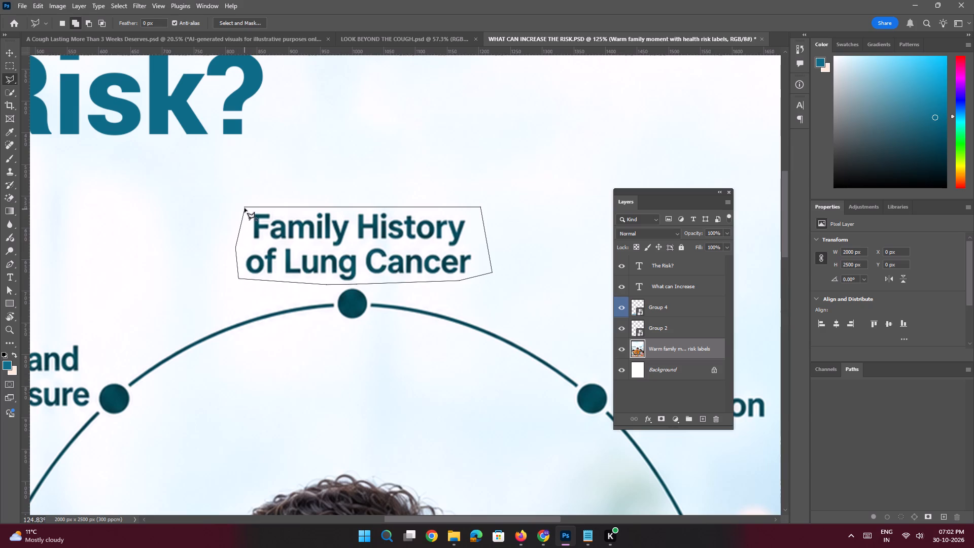
{"action": "left_click", "coordinate": [245, 208]}
Add a polygonal outline around the "Second-Hand Smoke Exposure" label to the selection, keeping the nearby arc dot outside.
{"action": "key", "text": "space"}
{"action": "key", "text": "space"}
{"action": "key", "text": "space"}
{"action": "key", "text": "space"}
{"action": "key", "text": "space"}
{"action": "key", "text": "space"}
{"action": "key", "text": "space"}
{"action": "key", "text": "space"}
{"action": "key", "text": "space"}
{"action": "key", "text": "space"}
{"action": "key", "text": "space"}
{"action": "key", "text": "space"}
{"action": "key", "text": "space"}
{"action": "key", "text": "space"}
{"action": "key", "text": "space"}
{"action": "key", "text": "space"}
{"action": "key", "text": "space"}
{"action": "key", "text": "space"}
{"action": "key", "text": "space"}
{"action": "key", "text": "space"}
{"action": "left_click_drag", "start_coordinate": [215, 238], "coordinate": [308, 225]}
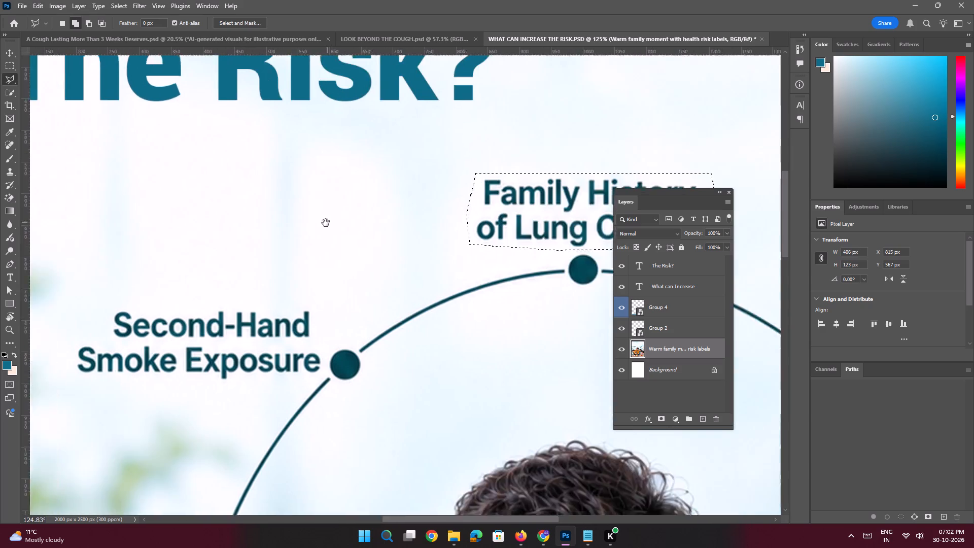
{"action": "left_click", "coordinate": [304, 236]}
{"action": "left_click", "coordinate": [222, 287], "text": "shift"}
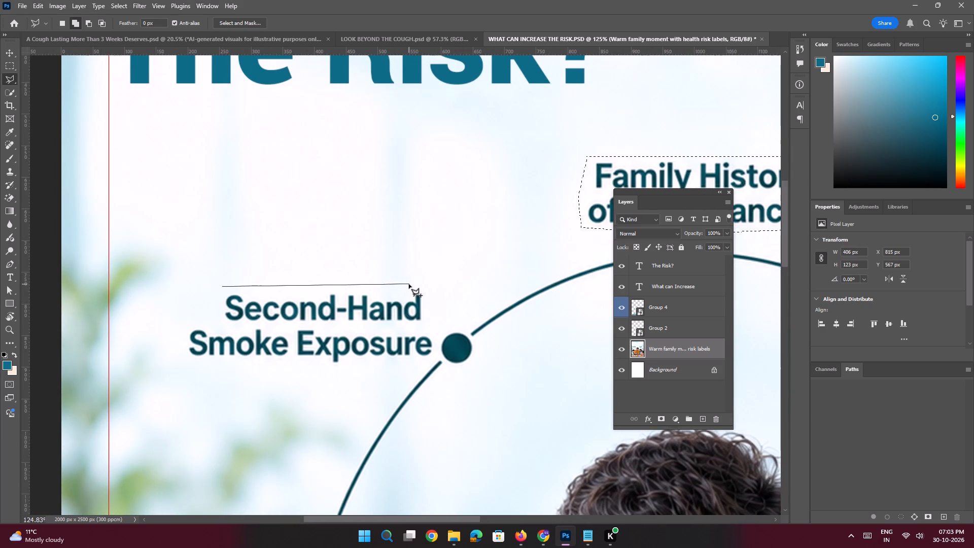
{"action": "left_click", "coordinate": [422, 288], "text": "shift"}
{"action": "left_click", "coordinate": [434, 312]}
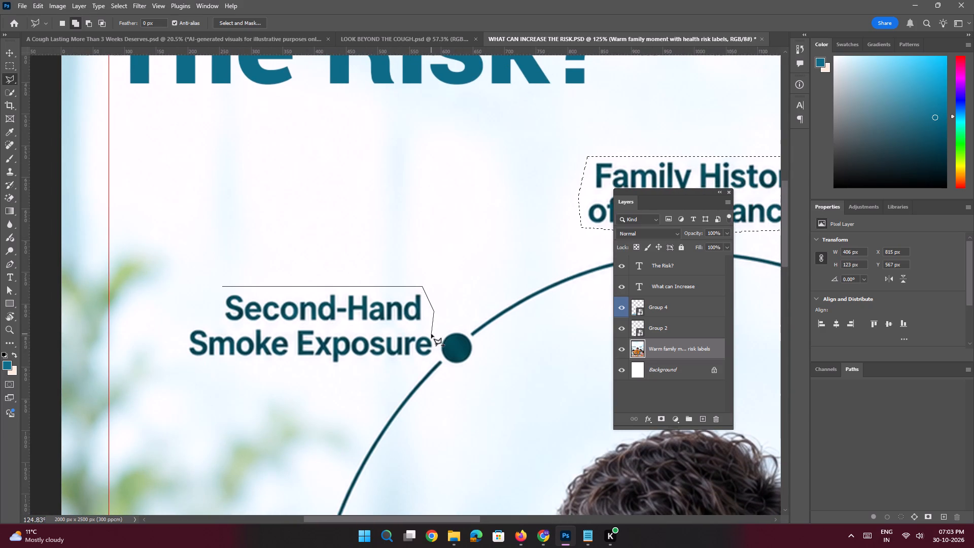
{"action": "left_click", "coordinate": [433, 334]}
{"action": "left_click", "coordinate": [433, 346]}
{"action": "left_click", "coordinate": [434, 359]}
{"action": "left_click", "coordinate": [418, 360]}
{"action": "left_click", "coordinate": [353, 365]}
{"action": "left_click", "coordinate": [322, 373]}
{"action": "left_click", "coordinate": [185, 365], "text": "shift"}
{"action": "left_click", "coordinate": [177, 321]}
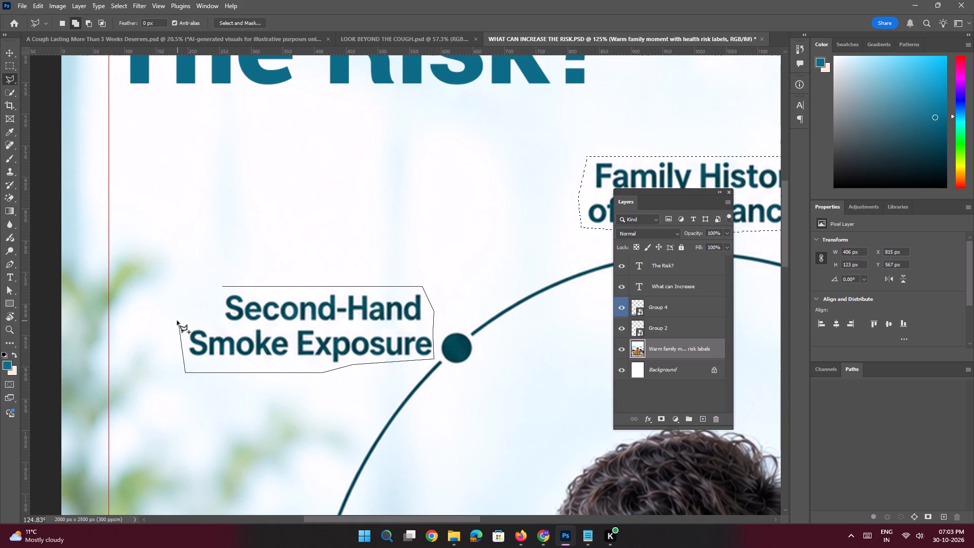
{"action": "left_click", "coordinate": [197, 298]}
{"action": "left_click", "coordinate": [217, 288], "text": "shift"}
{"action": "left_click", "coordinate": [227, 287]}
{"action": "double_click", "coordinate": [227, 286], "text": "shift"}
Add a polygonal outline around the "Tobacco Smoking" label to the selection.
{"action": "key", "text": "space"}
{"action": "key", "text": "space"}
{"action": "key", "text": "space"}
{"action": "key", "text": "space"}
{"action": "key", "text": "space"}
{"action": "key", "text": "space"}
{"action": "key", "text": "space"}
{"action": "key", "text": "space"}
{"action": "key", "text": "space"}
{"action": "key", "text": "space"}
{"action": "key", "text": "space"}
{"action": "key", "text": "space"}
{"action": "key", "text": "space"}
{"action": "key", "text": "space"}
{"action": "key", "text": "space"}
{"action": "key", "text": "space"}
{"action": "key", "text": "space"}
{"action": "key", "text": "space"}
{"action": "key", "text": "space"}
{"action": "key", "text": "space"}
{"action": "left_click_drag", "start_coordinate": [240, 318], "coordinate": [244, 272]}
{"action": "left_click", "coordinate": [237, 308]}
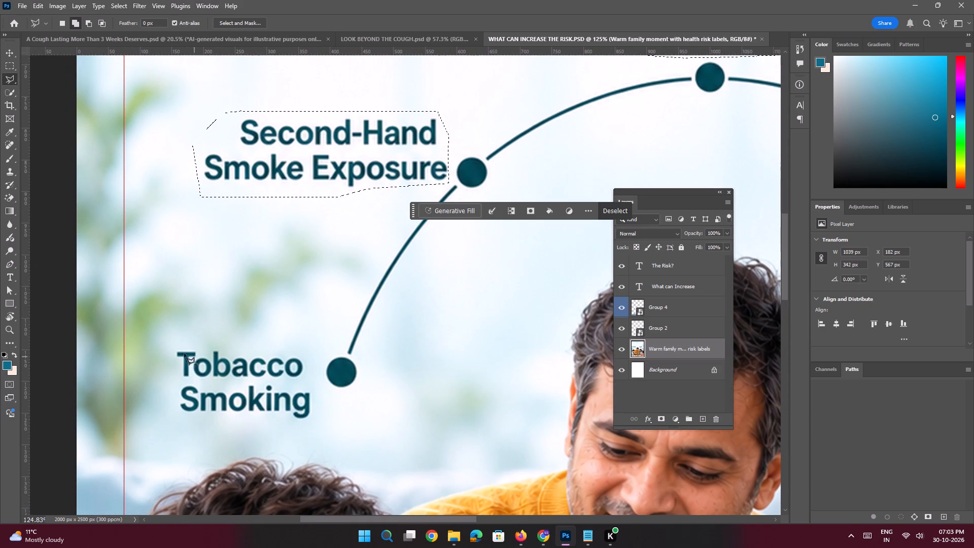
{"action": "left_click", "coordinate": [172, 345], "text": "shift"}
{"action": "left_click", "coordinate": [290, 348], "text": "shift"}
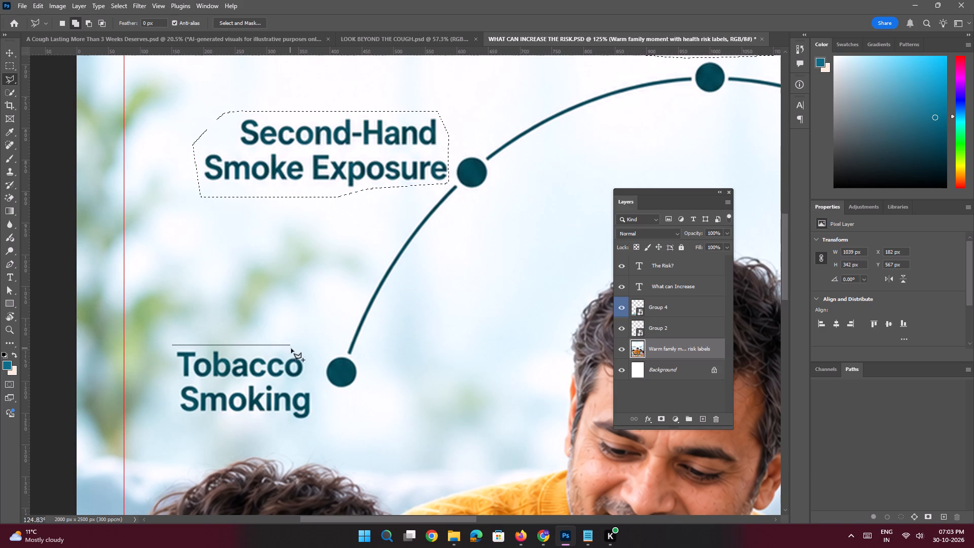
{"action": "left_click", "coordinate": [315, 373], "text": "shift"}
{"action": "left_click", "coordinate": [315, 407], "text": "shift"}
{"action": "left_click", "coordinate": [310, 422], "text": "shift"}
{"action": "left_click", "coordinate": [286, 421], "text": "shift"}
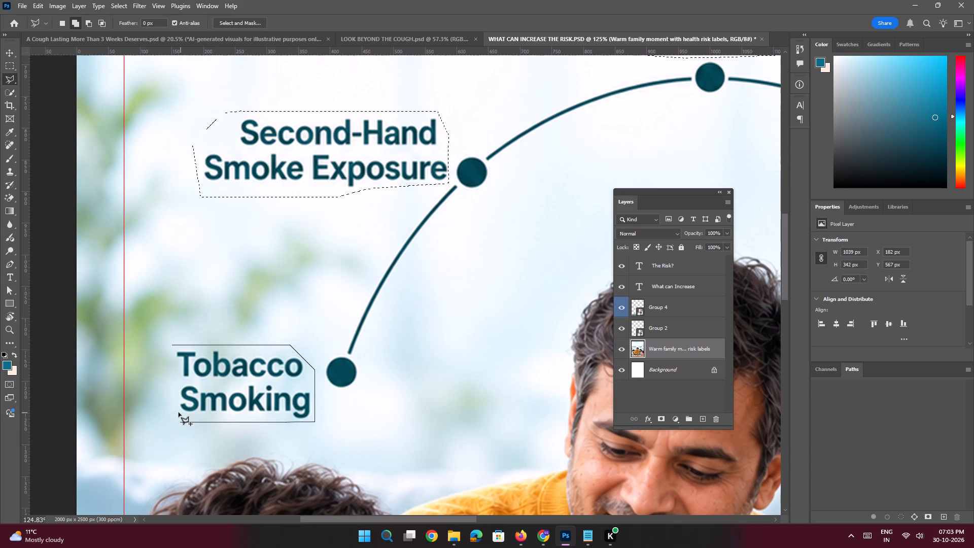
{"action": "left_click", "coordinate": [177, 413], "text": "shift"}
{"action": "left_click", "coordinate": [174, 359], "text": "shift"}
{"action": "left_click", "coordinate": [174, 346], "text": "shift"}
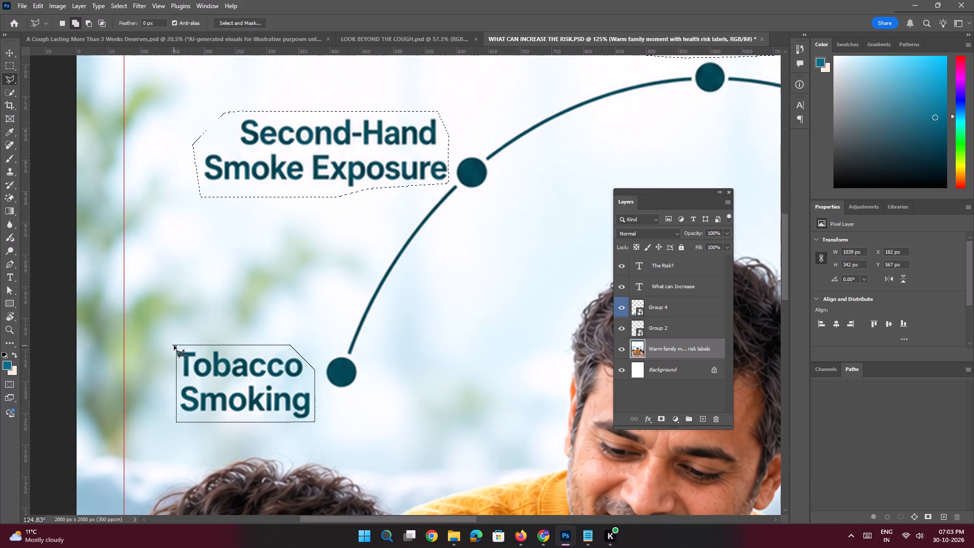
{"action": "left_click", "coordinate": [174, 346], "text": "shift"}
Add a polygonal outline around the "Air Pollution" label to the selection, leaving out the nearby arc dot.
{"action": "key", "text": "space"}
{"action": "key", "text": "space"}
{"action": "key", "text": "space"}
{"action": "key", "text": "space"}
{"action": "key", "text": "space"}
{"action": "key", "text": "space"}
{"action": "key", "text": "space"}
{"action": "key", "text": "space"}
{"action": "key", "text": "space"}
{"action": "key", "text": "space"}
{"action": "key", "text": "space"}
{"action": "key", "text": "space"}
{"action": "key", "text": "space"}
{"action": "key", "text": "space"}
{"action": "key", "text": "space"}
{"action": "key", "text": "space"}
{"action": "key", "text": "space"}
{"action": "key", "text": "space"}
{"action": "key", "text": "space"}
{"action": "key", "text": "space"}
{"action": "left_click_drag", "start_coordinate": [364, 214], "coordinate": [193, 285]}
{"action": "left_click_drag", "start_coordinate": [420, 332], "coordinate": [378, 291]}
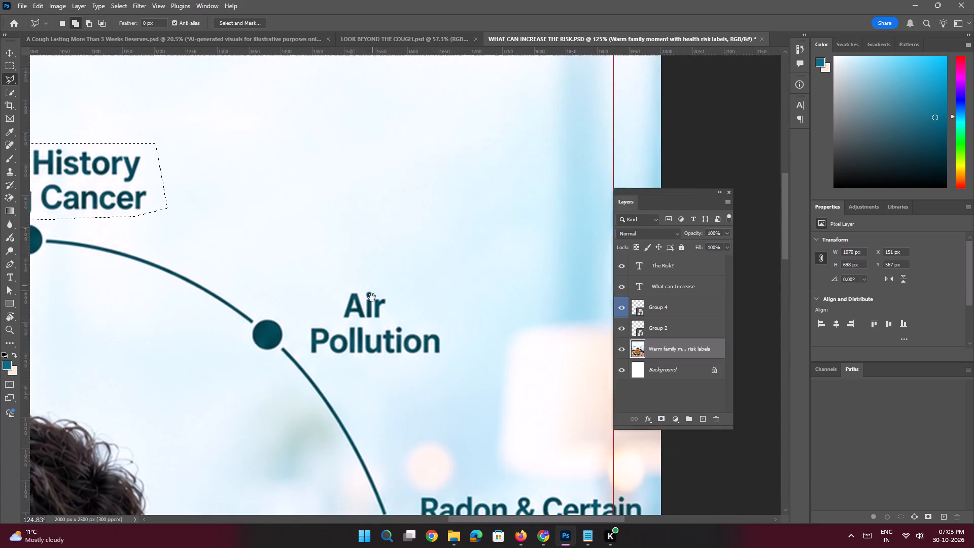
{"action": "left_click", "coordinate": [372, 300]}
{"action": "left_click", "coordinate": [313, 254], "text": "shift"}
{"action": "left_click", "coordinate": [363, 263], "text": "shift"}
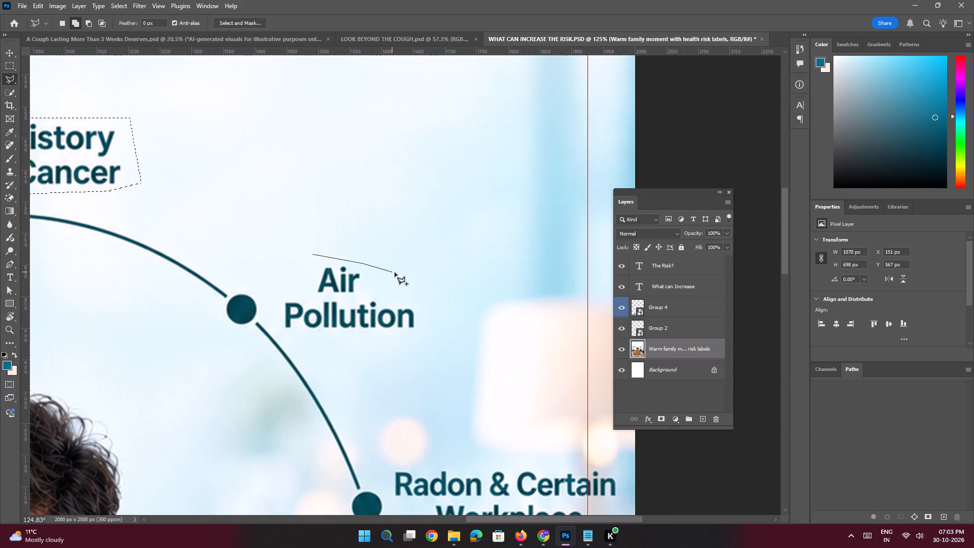
{"action": "left_click", "coordinate": [398, 278], "text": "shift"}
{"action": "left_click", "coordinate": [414, 292], "text": "shift"}
{"action": "left_click", "coordinate": [420, 313], "text": "shift"}
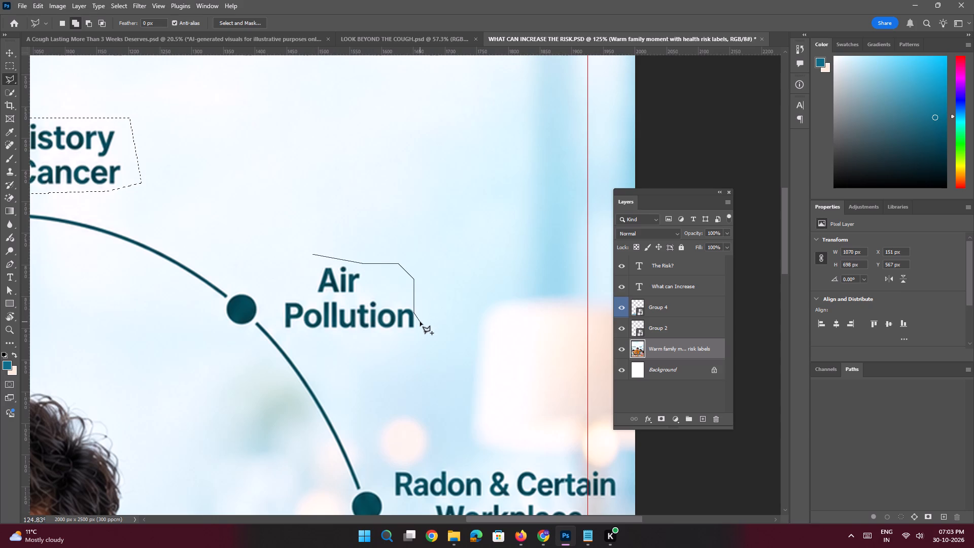
{"action": "left_click", "coordinate": [420, 322]}
{"action": "left_click", "coordinate": [412, 332], "text": "shift"}
{"action": "left_click", "coordinate": [281, 329], "text": "shift"}
{"action": "left_click", "coordinate": [282, 280], "text": "shift"}
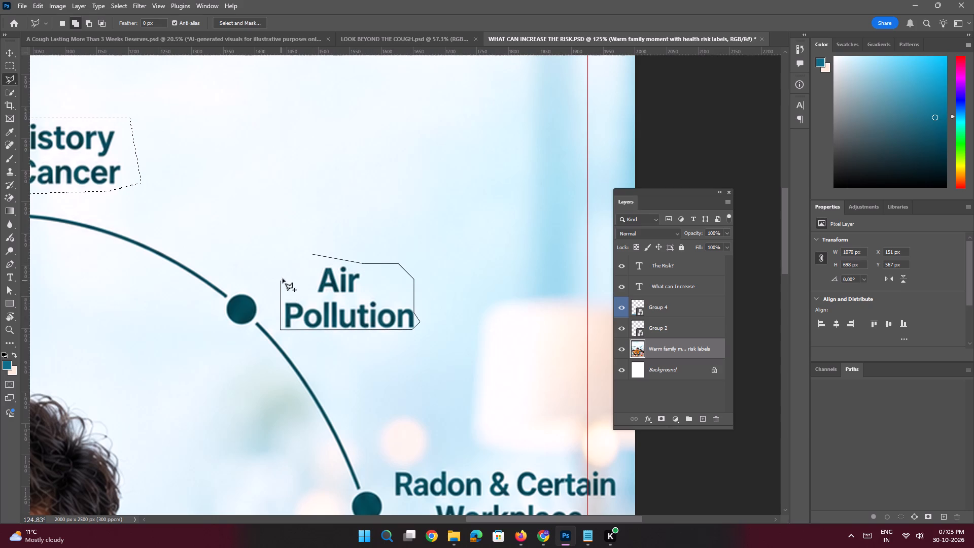
{"action": "left_click", "coordinate": [294, 263]}
{"action": "double_click", "coordinate": [310, 253]}
Add a polygonal outline around the three-line "Radon & Certain Workplace Carcinogens" label to the selection, keeping the arc dot outside.
{"action": "key", "text": "space"}
{"action": "key", "text": "space"}
{"action": "key", "text": "space"}
{"action": "key", "text": "space"}
{"action": "key", "text": "space"}
{"action": "key", "text": "space"}
{"action": "key", "text": "space"}
{"action": "key", "text": "space"}
{"action": "key", "text": "space"}
{"action": "key", "text": "space"}
{"action": "key", "text": "space"}
{"action": "key", "text": "space"}
{"action": "key", "text": "space"}
{"action": "key", "text": "space"}
{"action": "key", "text": "space"}
{"action": "key", "text": "space"}
{"action": "left_click_drag", "start_coordinate": [357, 281], "coordinate": [350, 277]}
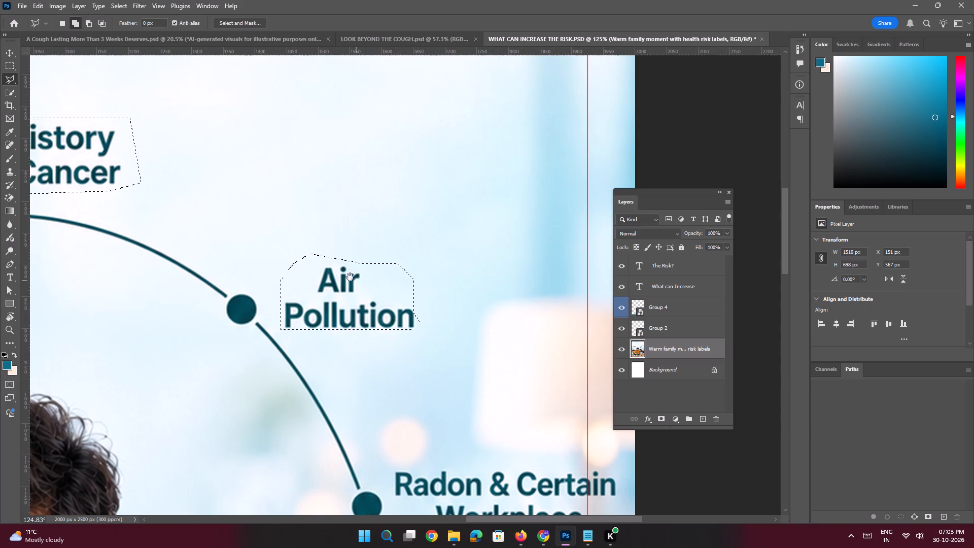
{"action": "left_click_drag", "start_coordinate": [350, 277], "coordinate": [322, 243]}
{"action": "left_click", "coordinate": [331, 282]}
{"action": "left_click", "coordinate": [284, 341], "text": "shift"}
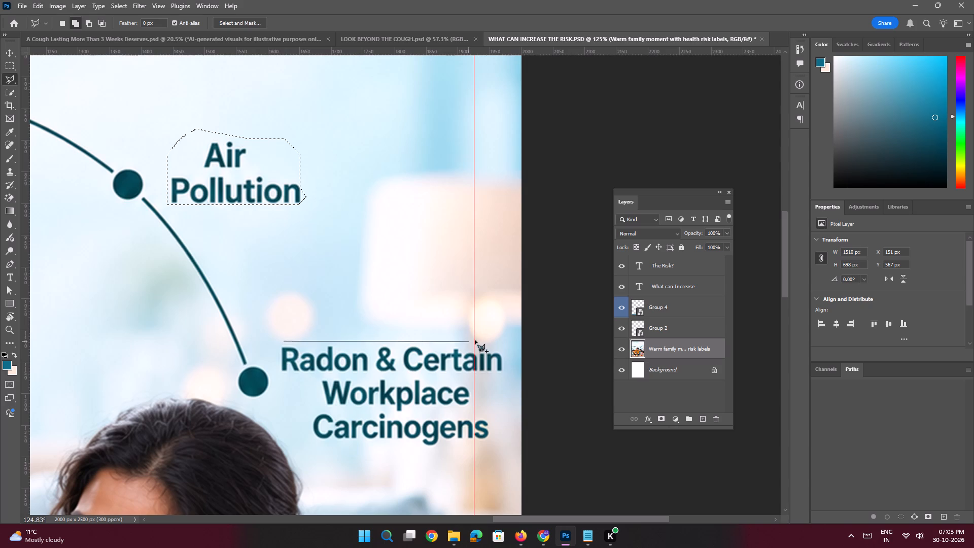
{"action": "left_click", "coordinate": [489, 339], "text": "shift"}
{"action": "left_click", "coordinate": [503, 348], "text": "shift"}
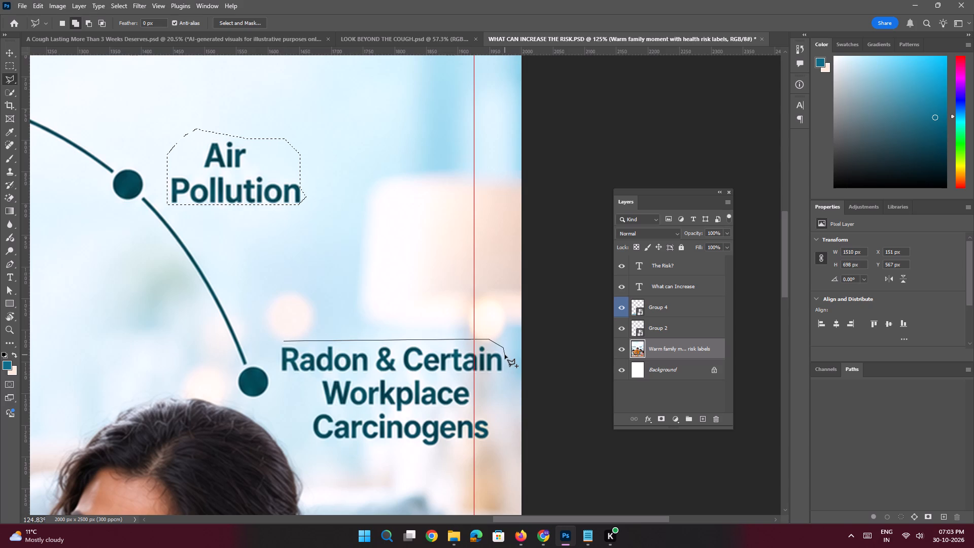
{"action": "left_click", "coordinate": [506, 357]}
{"action": "left_click", "coordinate": [492, 441], "text": "shift"}
{"action": "left_click", "coordinate": [455, 448]}
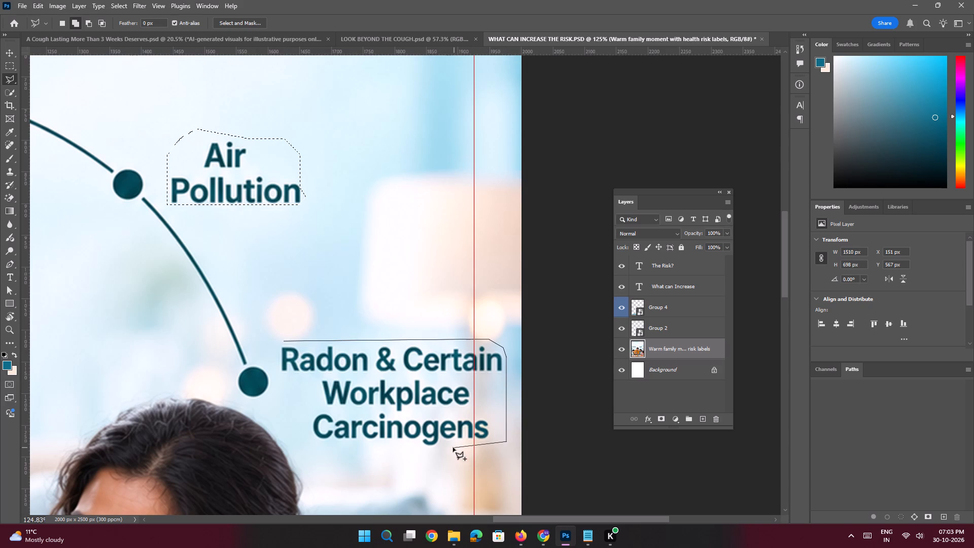
{"action": "left_click", "coordinate": [407, 450], "text": "shift"}
{"action": "left_click", "coordinate": [311, 443], "text": "shift"}
{"action": "left_click", "coordinate": [286, 385]}
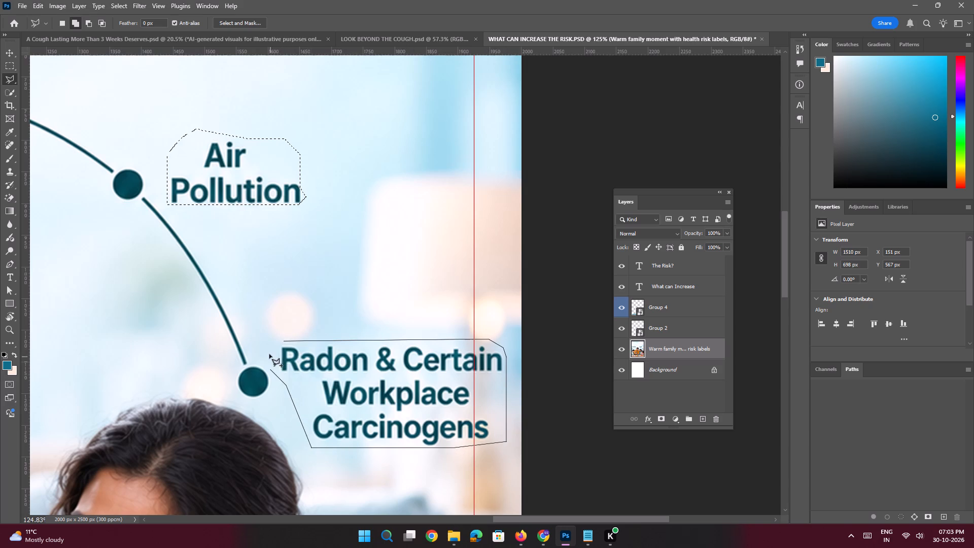
{"action": "left_click", "coordinate": [269, 354], "text": "shift"}
{"action": "left_click", "coordinate": [276, 344], "text": "shift"}
{"action": "double_click", "coordinate": [283, 340], "text": "shift"}
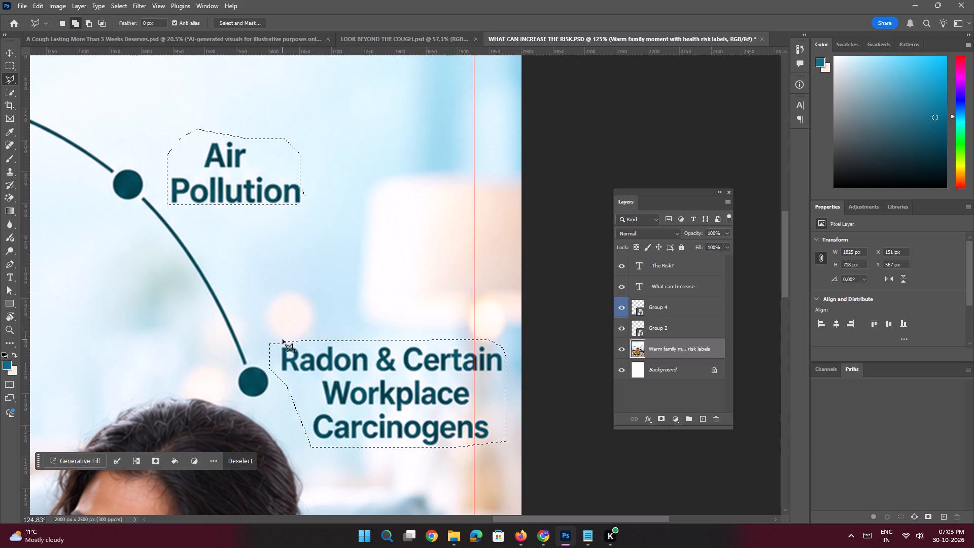
Run Generative Fill on the selected risk-factor labels with the prompt "Remove this".
{"action": "left_click", "coordinate": [91, 462]}
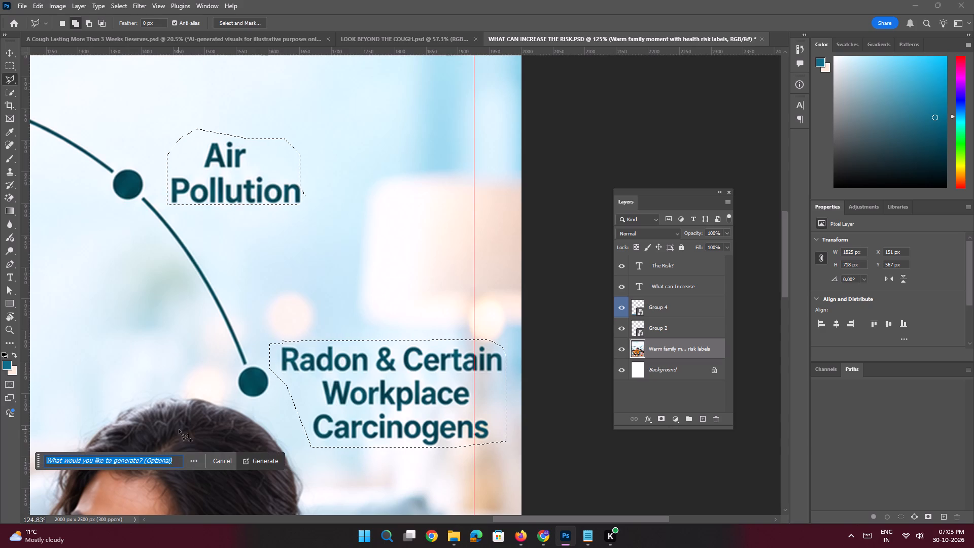
{"action": "type", "text": "Remove this"}
{"action": "key", "text": "space"}
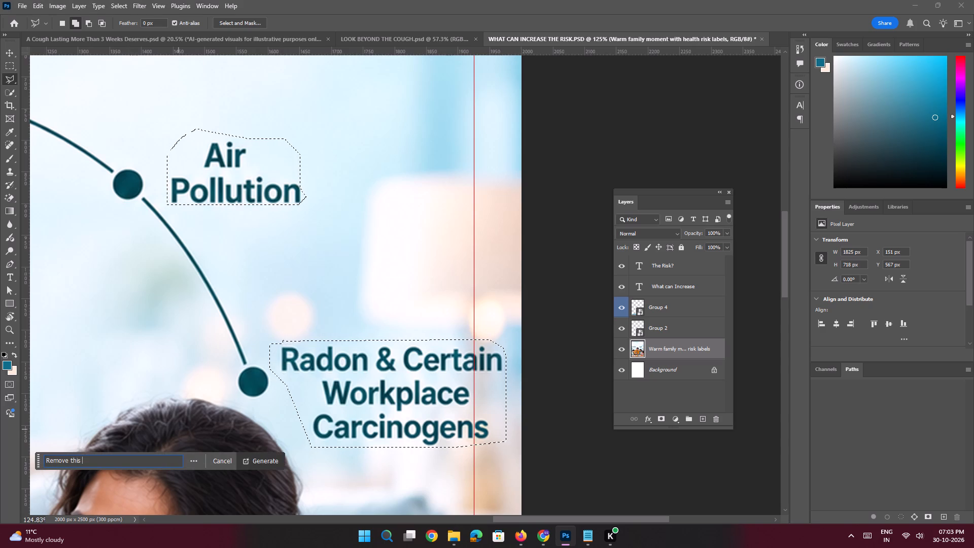
{"action": "key", "text": "Return"}
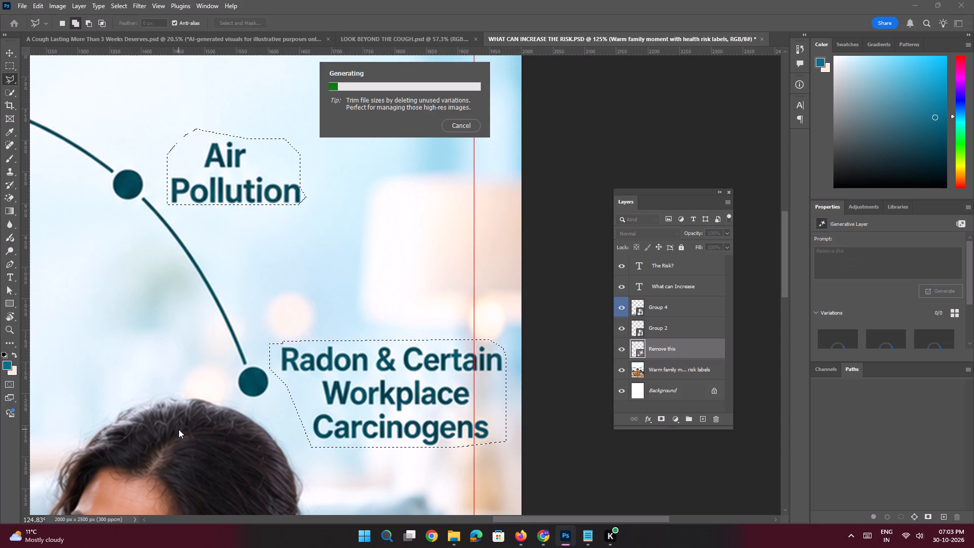
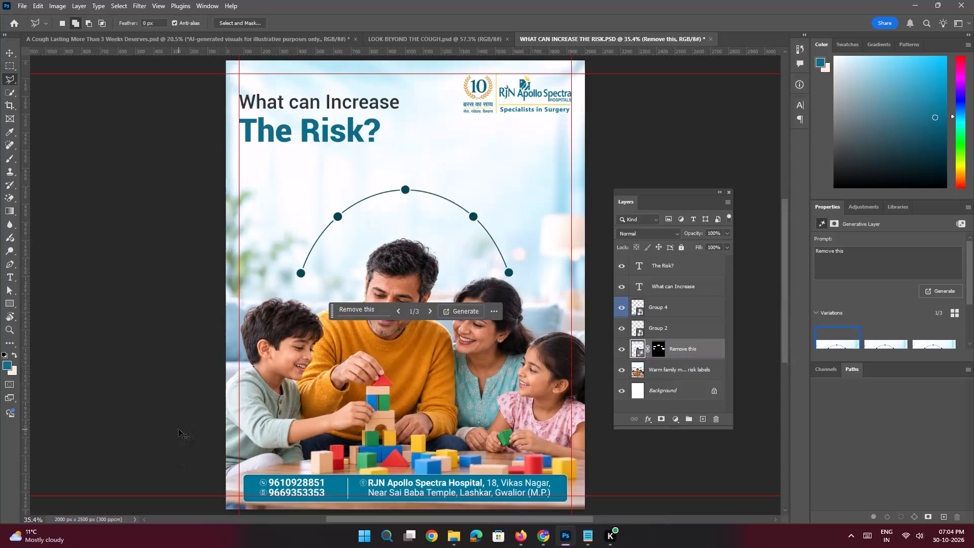
Hide the "Remove this" generative layer on slide 3 to bring back the baked-in risk-factor labels as a placement guide.
{"action": "key", "text": "space"}
{"action": "key", "text": "space"}
{"action": "key", "text": "space"}
{"action": "key", "text": "space"}
{"action": "key", "text": "space"}
{"action": "key", "text": "space"}
{"action": "key", "text": "space"}
{"action": "key", "text": "space"}
{"action": "left_click_drag", "start_coordinate": [381, 211], "coordinate": [372, 200]}
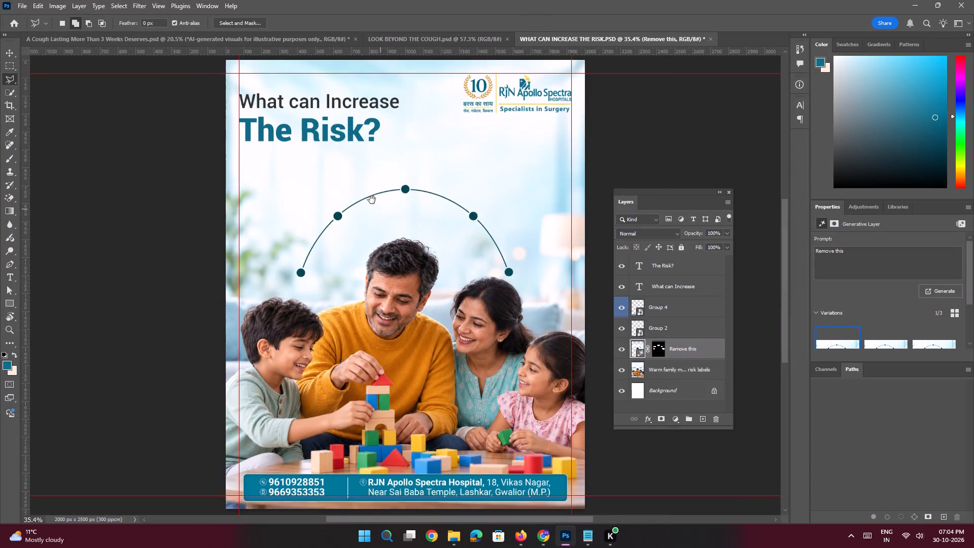
{"action": "left_click_drag", "start_coordinate": [372, 200], "coordinate": [371, 199]}
{"action": "left_click_drag", "start_coordinate": [466, 198], "coordinate": [476, 212], "text": "ctrl"}
{"action": "left_click", "coordinate": [622, 347]}
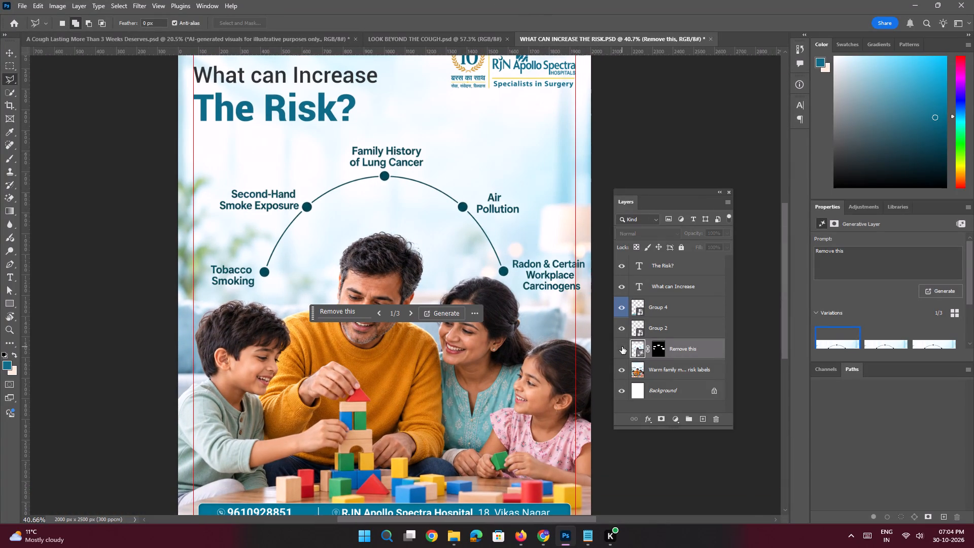
Copy the "Blood in Mucus" text layer from LOOK BEYOND THE COUGH.psd into the slide 3 document, beside the baked-in "Tobacco Smoking" label.
{"action": "key", "text": "space"}
{"action": "left_click_drag", "start_coordinate": [217, 269], "coordinate": [227, 279], "text": "ctrl"}
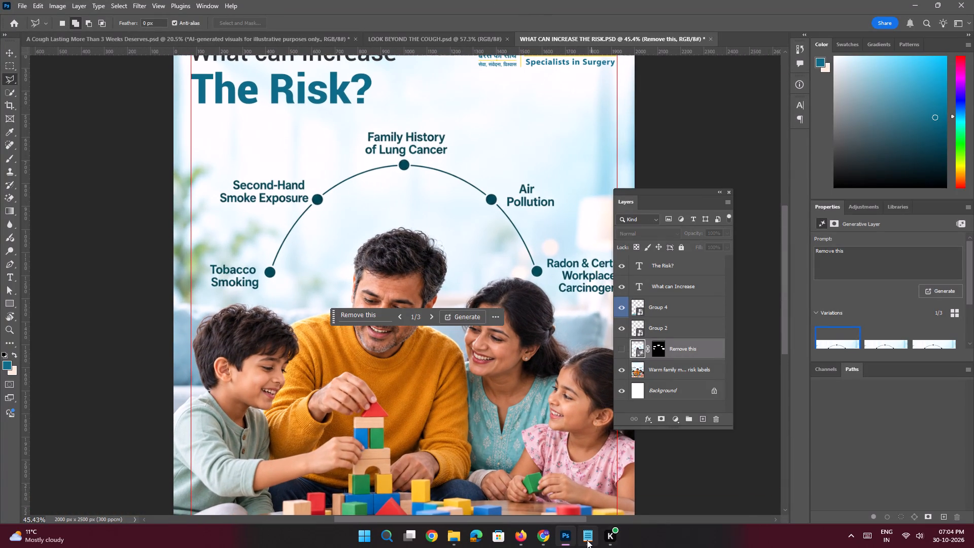
{"action": "left_click", "coordinate": [10, 51]}
{"action": "left_click", "coordinate": [77, 136]}
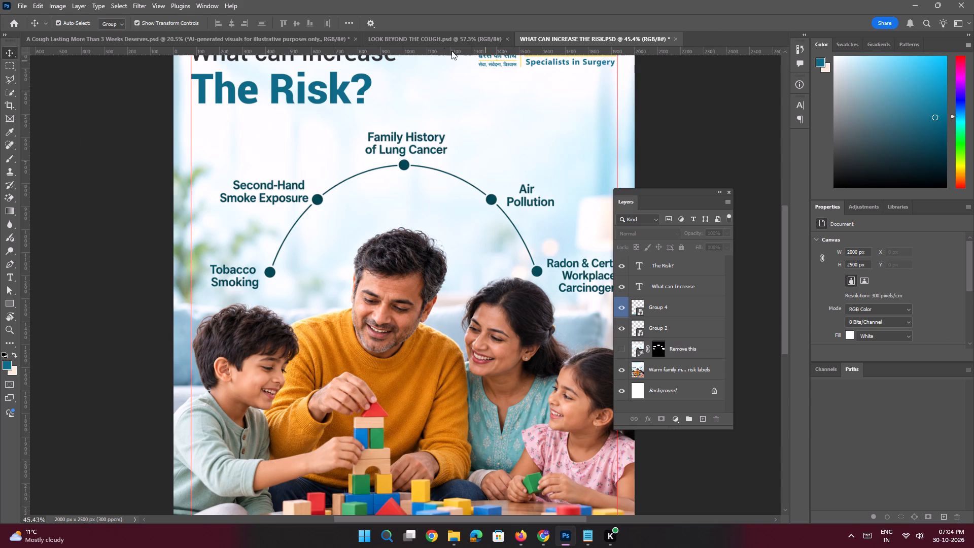
{"action": "left_click", "coordinate": [442, 41]}
{"action": "key", "text": "space"}
{"action": "key", "text": "space"}
{"action": "key", "text": "space"}
{"action": "key", "text": "space"}
{"action": "key", "text": "space"}
{"action": "key", "text": "space"}
{"action": "key", "text": "space"}
{"action": "left_click_drag", "start_coordinate": [317, 267], "coordinate": [329, 240]}
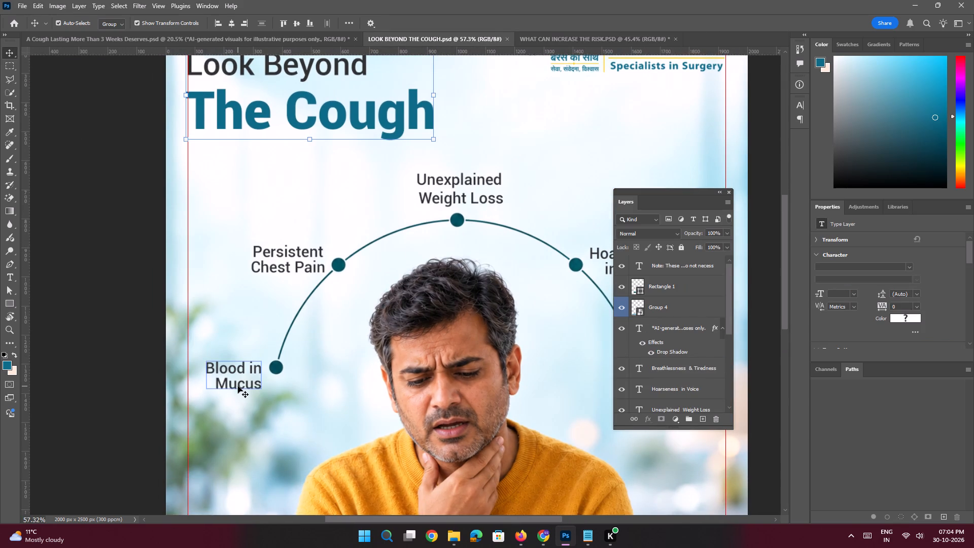
{"action": "left_click", "coordinate": [238, 386]}
{"action": "left_click_drag", "start_coordinate": [673, 394], "coordinate": [658, 155]}
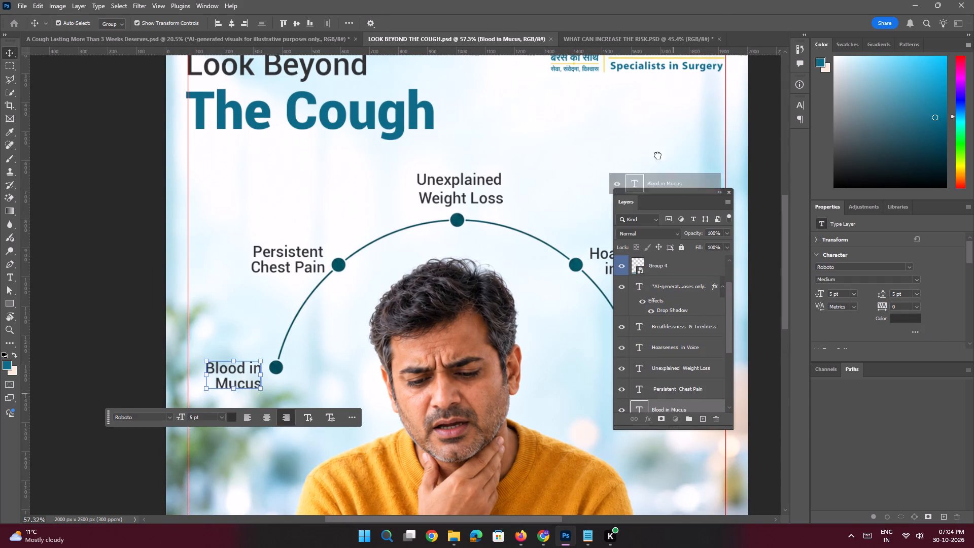
{"action": "left_click_drag", "start_coordinate": [658, 155], "coordinate": [301, 276]}
{"action": "left_click_drag", "start_coordinate": [308, 277], "coordinate": [312, 277]}
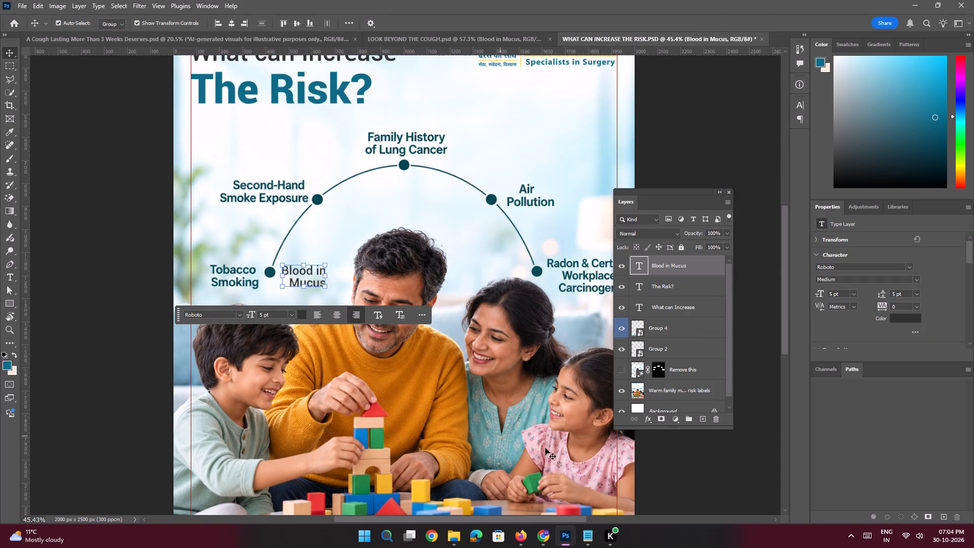
Replace the copied label's text with "Tobacco Smoking" taken from the slide 3 list in the Notepad notes.
{"action": "left_click", "coordinate": [591, 543]}
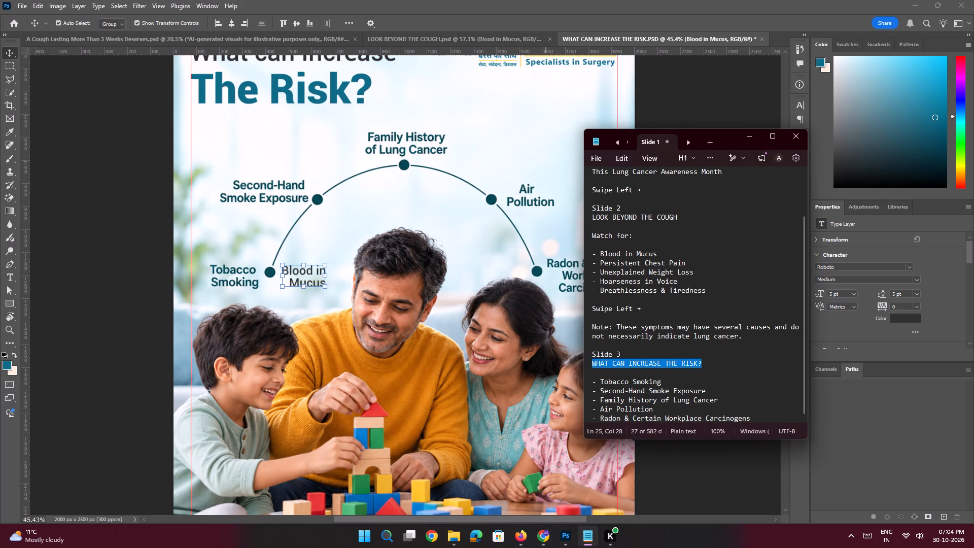
{"action": "left_click_drag", "start_coordinate": [664, 382], "coordinate": [599, 382]}
{"action": "key", "text": "ctrl+c"}
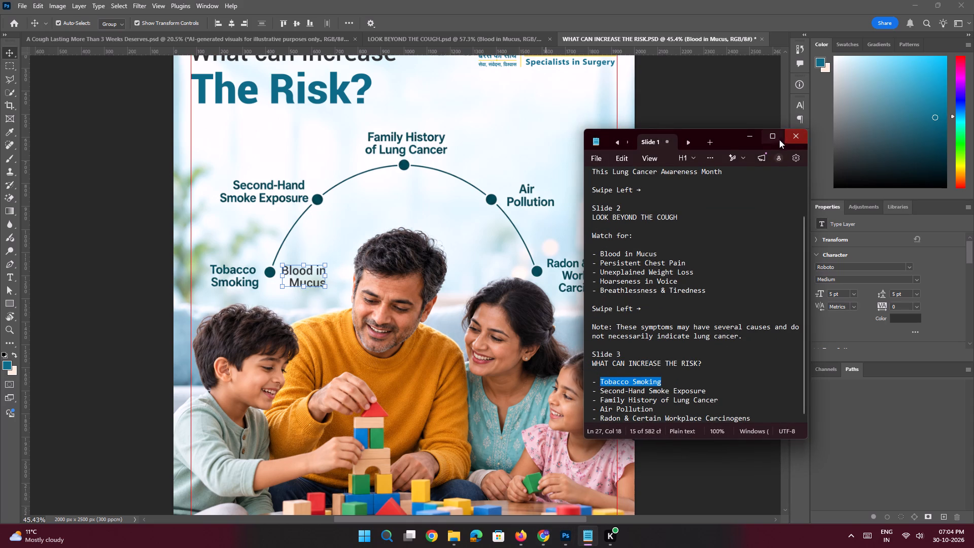
{"action": "left_click", "coordinate": [754, 135]}
{"action": "key", "text": "space"}
{"action": "left_click_drag", "start_coordinate": [298, 267], "coordinate": [319, 287], "text": "ctrl"}
{"action": "double_click", "coordinate": [308, 280]}
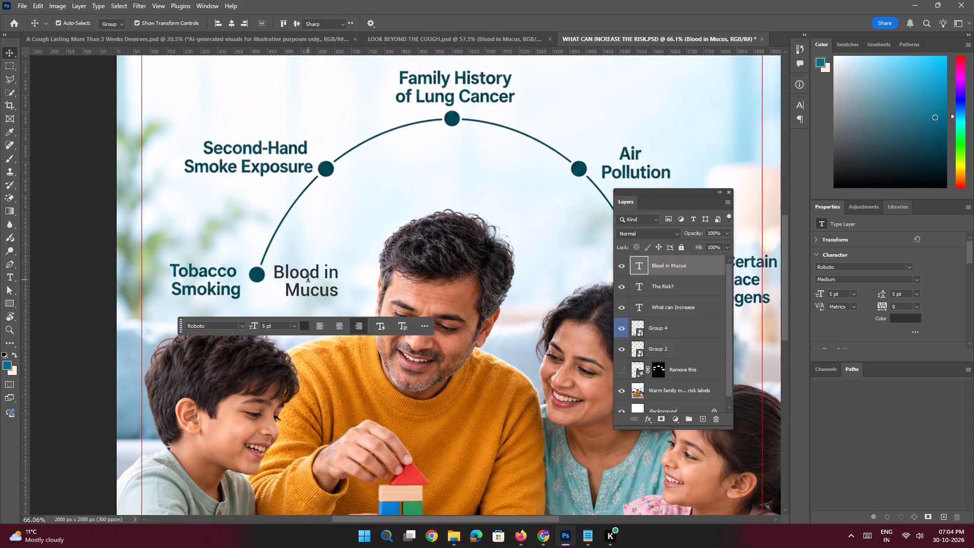
{"action": "key", "text": "ctrl+v"}
{"action": "key", "text": "Return"}
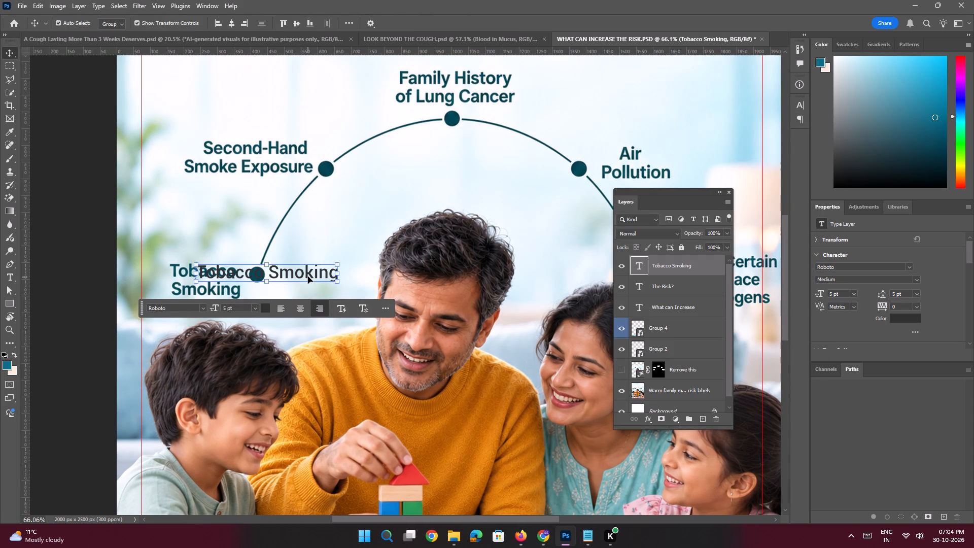
Split the new "Tobacco Smoking" label onto two centre-aligned lines and place it over the matching baked-in label.
{"action": "left_click_drag", "start_coordinate": [308, 276], "coordinate": [375, 276], "text": "shift"}
{"action": "double_click", "coordinate": [347, 275]}
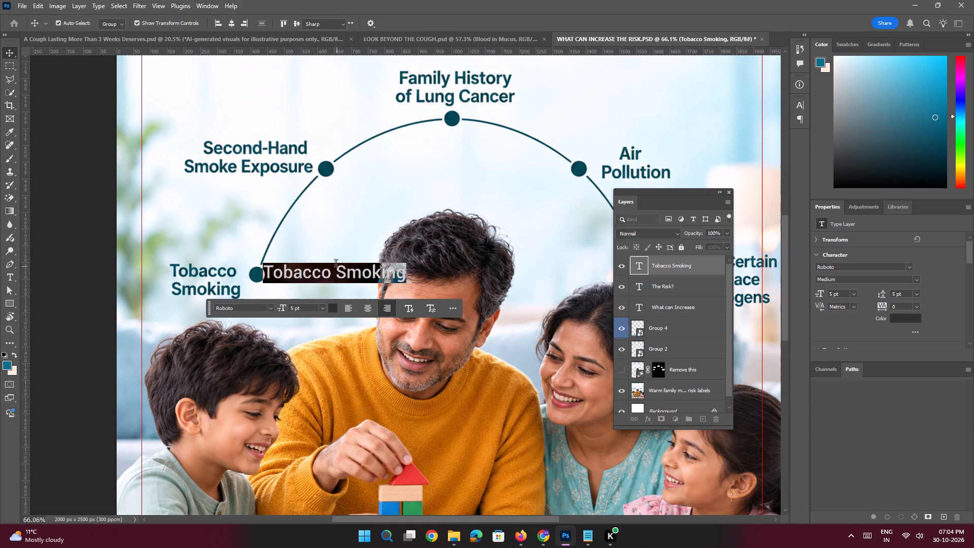
{"action": "left_click", "coordinate": [335, 265]}
{"action": "key", "text": "Return"}
{"action": "key", "text": "Return"}
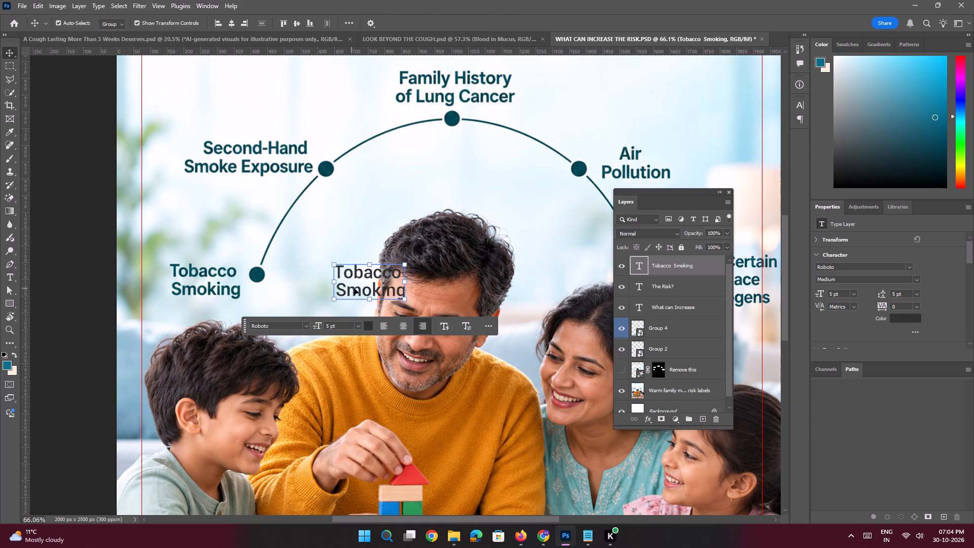
{"action": "left_click", "coordinate": [405, 328]}
{"action": "left_click_drag", "start_coordinate": [395, 272], "coordinate": [345, 270]}
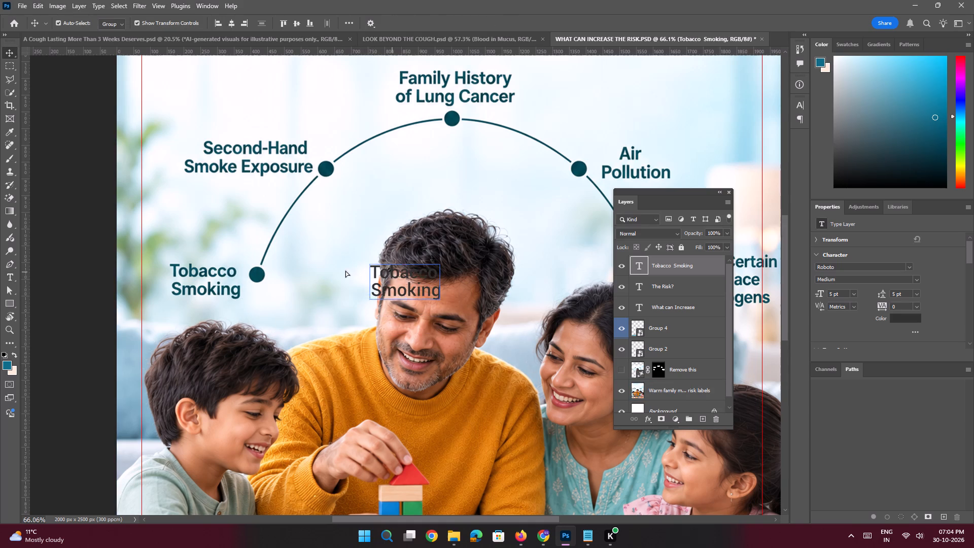
{"action": "left_click_drag", "start_coordinate": [345, 270], "coordinate": [195, 273]}
Duplicate the "Tobacco Smoking" label just above itself and replace the copy's text with "Second-Hand Smoke Exposure" from the notes.
{"action": "key", "text": "space"}
{"action": "key", "text": "space"}
{"action": "key", "text": "space"}
{"action": "key", "text": "space"}
{"action": "key", "text": "space"}
{"action": "key", "text": "space"}
{"action": "key", "text": "space"}
{"action": "left_click_drag", "start_coordinate": [227, 216], "coordinate": [237, 231]}
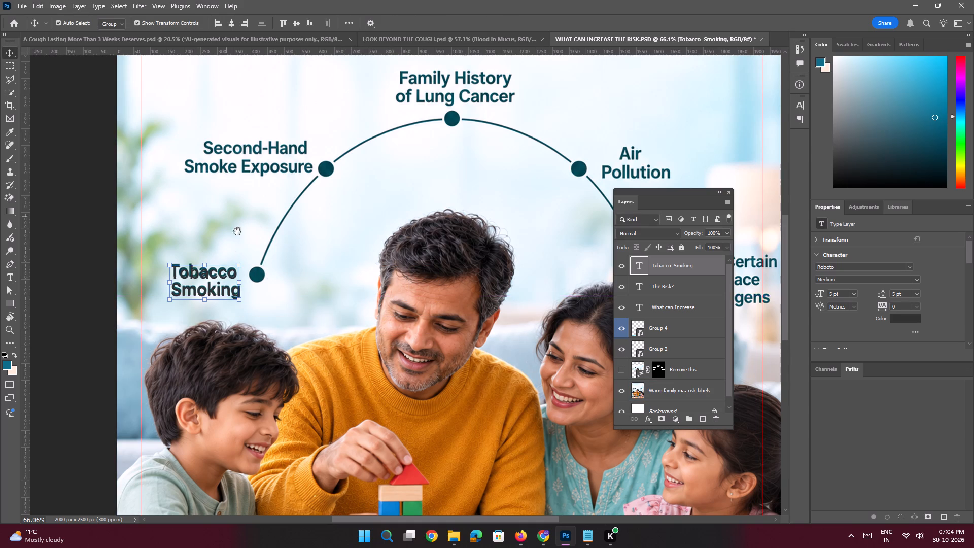
{"action": "left_click_drag", "start_coordinate": [237, 231], "coordinate": [263, 295]}
{"action": "left_click", "coordinate": [587, 542]}
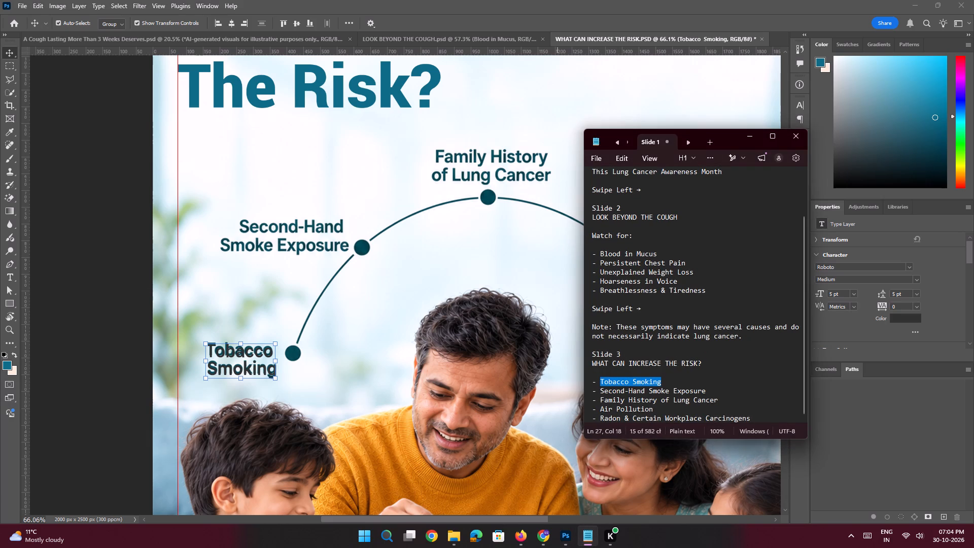
{"action": "left_click_drag", "start_coordinate": [707, 393], "coordinate": [602, 393]}
{"action": "key", "text": "ctrl+c"}
{"action": "left_click", "coordinate": [748, 132]}
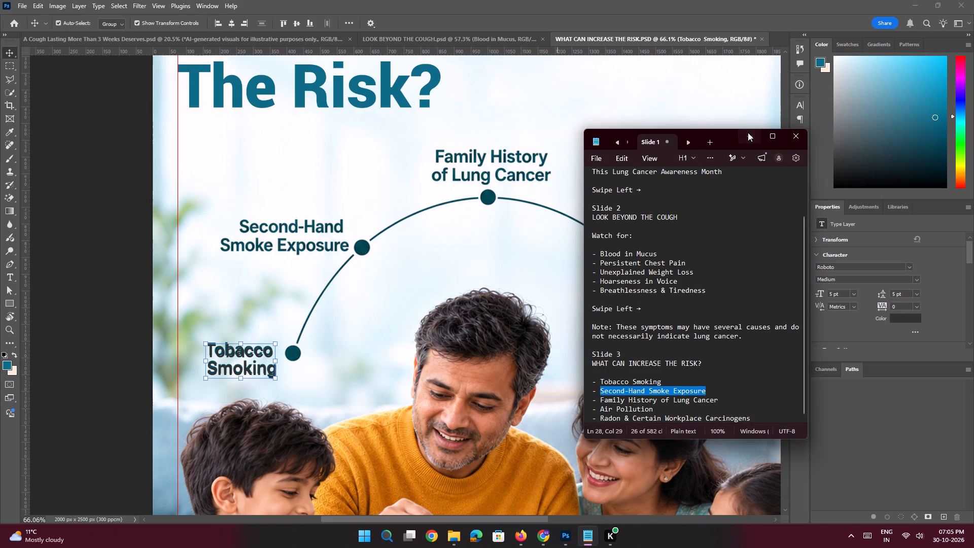
{"action": "key", "text": "space"}
{"action": "key", "text": "space"}
{"action": "key", "text": "space"}
{"action": "key", "text": "space"}
{"action": "key", "text": "space"}
{"action": "key", "text": "space"}
{"action": "left_click_drag", "start_coordinate": [265, 265], "coordinate": [291, 276]}
{"action": "left_click_drag", "start_coordinate": [277, 361], "coordinate": [282, 291], "text": "alt+shift"}
{"action": "double_click", "coordinate": [282, 291]}
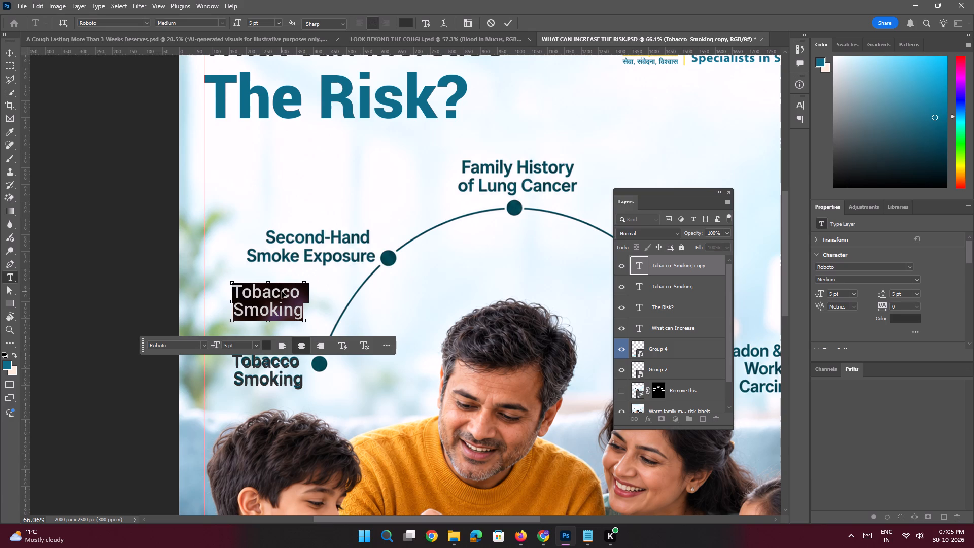
{"action": "key", "text": "ctrl+v"}
{"action": "key", "text": "Return"}
Break the new label into "Second-Hand" and "Smoke Exposure" lines and place it over the matching baked-in label.
{"action": "double_click", "coordinate": [282, 291]}
{"action": "left_click", "coordinate": [261, 287]}
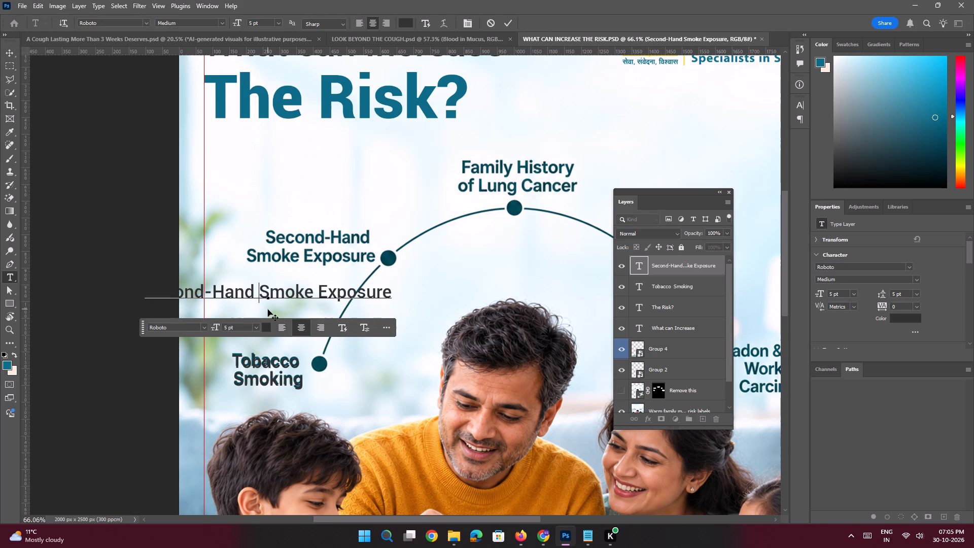
{"action": "key", "text": "Return"}
{"action": "key", "text": "Return"}
{"action": "left_click_drag", "start_coordinate": [274, 307], "coordinate": [295, 251]}
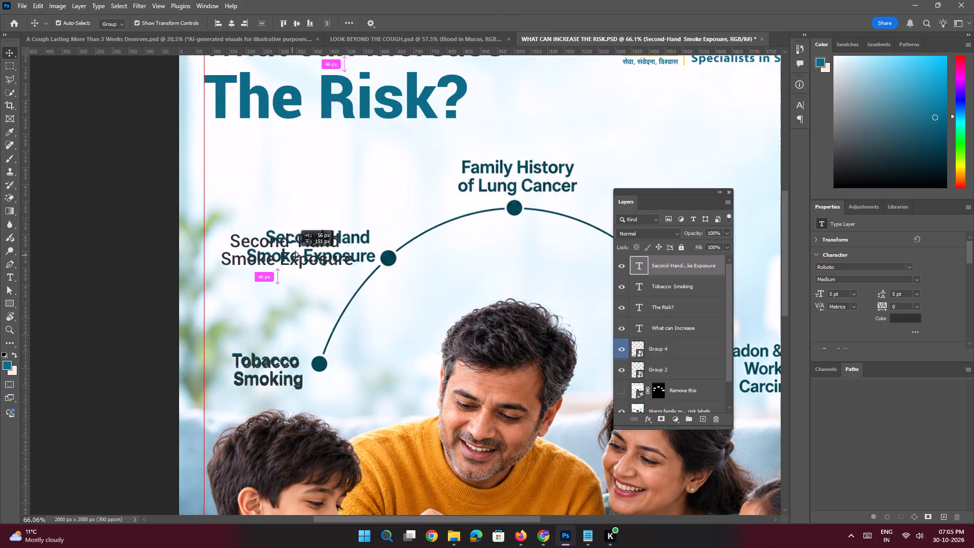
{"action": "left_click_drag", "start_coordinate": [295, 251], "coordinate": [315, 252]}
Duplicate the "Second-Hand Smoke Exposure" label to the top of the arc and change the copy's text to "Family History of Lung Cancer" from the notes.
{"action": "key", "text": "space"}
{"action": "key", "text": "space"}
{"action": "key", "text": "space"}
{"action": "key", "text": "space"}
{"action": "key", "text": "space"}
{"action": "key", "text": "space"}
{"action": "key", "text": "space"}
{"action": "key", "text": "space"}
{"action": "key", "text": "space"}
{"action": "key", "text": "space"}
{"action": "key", "text": "space"}
{"action": "key", "text": "space"}
{"action": "key", "text": "space"}
{"action": "key", "text": "space"}
{"action": "key", "text": "space"}
{"action": "key", "text": "space"}
{"action": "key", "text": "space"}
{"action": "key", "text": "space"}
{"action": "key", "text": "space"}
{"action": "key", "text": "space"}
{"action": "left_click_drag", "start_coordinate": [330, 243], "coordinate": [176, 278]}
{"action": "left_click_drag", "start_coordinate": [249, 265], "coordinate": [380, 249]}
{"action": "left_click", "coordinate": [584, 537]}
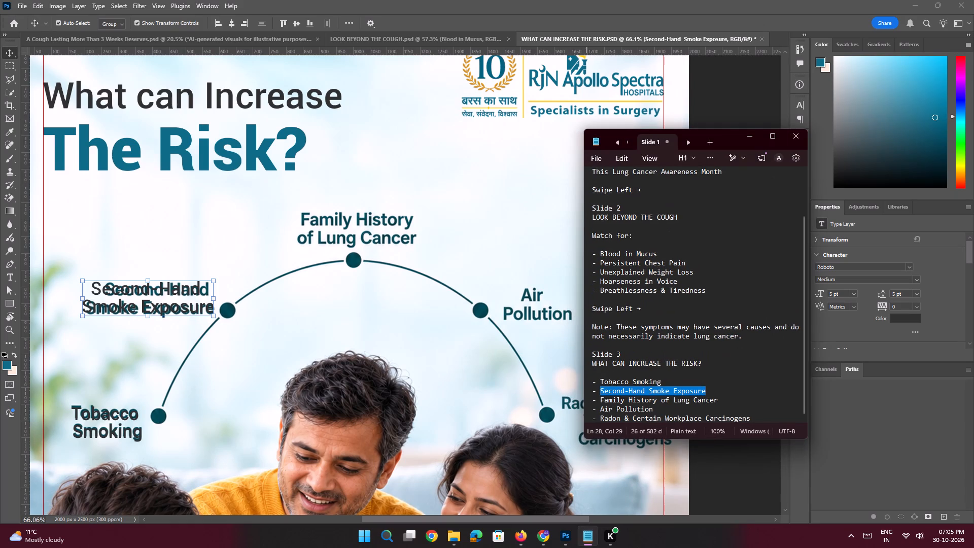
{"action": "left_click_drag", "start_coordinate": [720, 401], "coordinate": [601, 400]}
{"action": "key", "text": "ctrl+c"}
{"action": "left_click", "coordinate": [750, 139]}
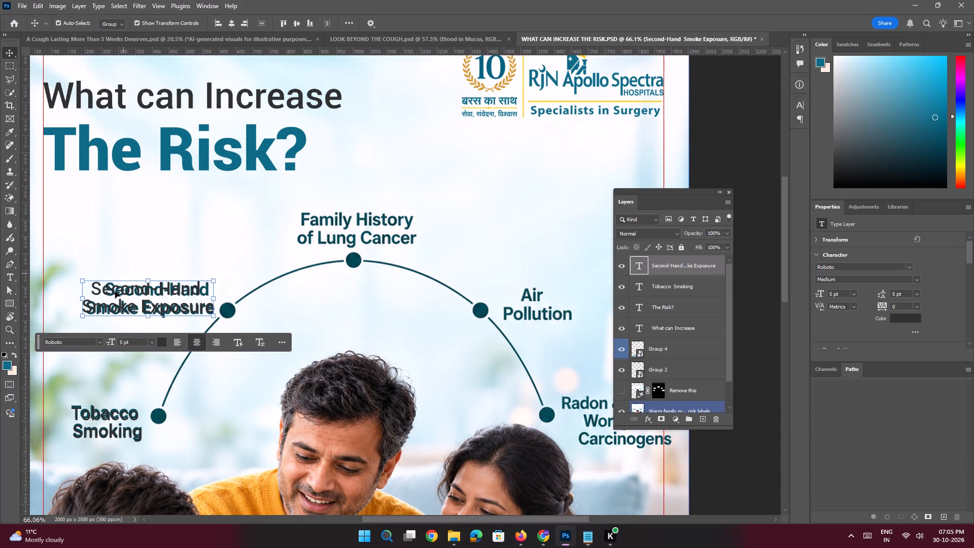
{"action": "left_click_drag", "start_coordinate": [162, 285], "coordinate": [369, 215], "text": "alt+shift"}
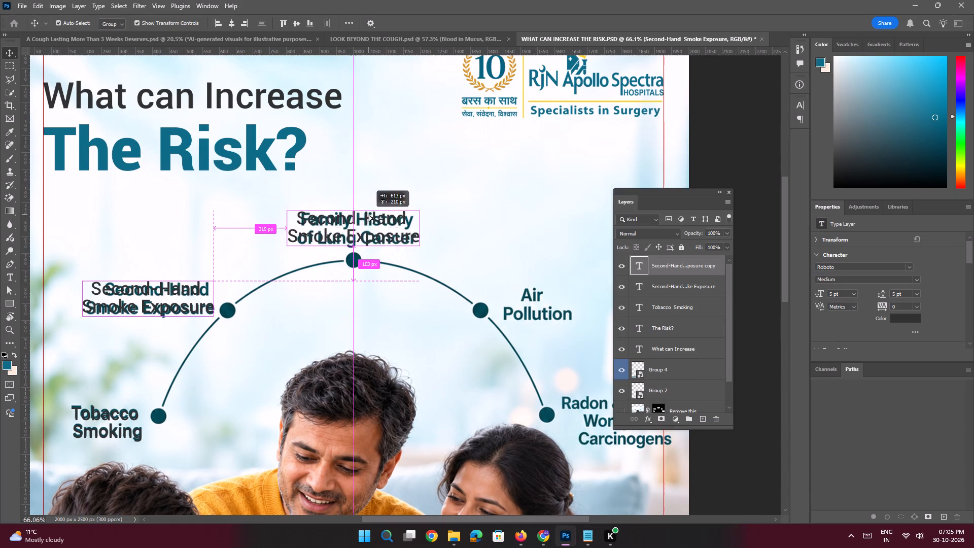
{"action": "left_click_drag", "start_coordinate": [369, 215], "coordinate": [372, 216], "text": "alt+shift"}
{"action": "double_click", "coordinate": [372, 216]}
{"action": "key", "text": "ctrl+v"}
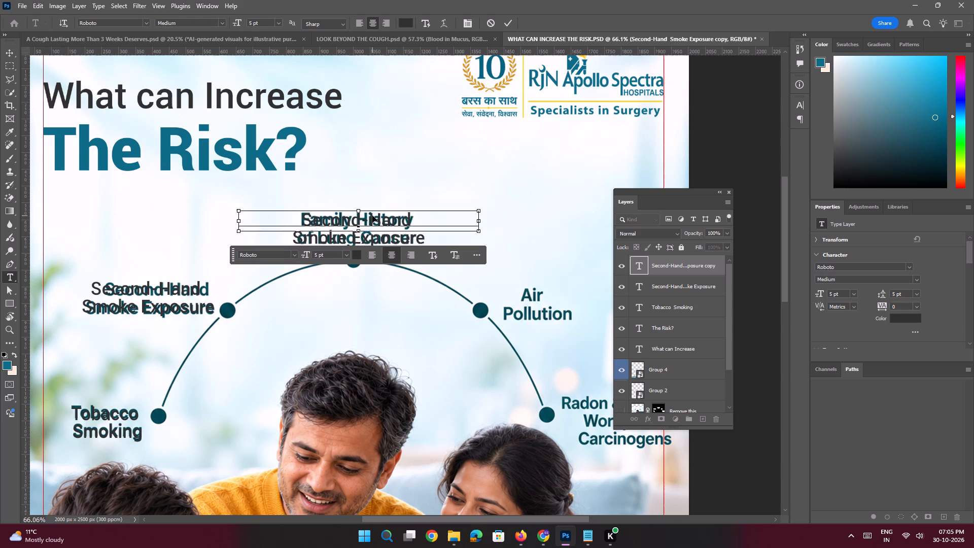
{"action": "key", "text": "ctrl+Return"}
Break the new label into "Family History" and "of Lung Cancer" lines and place it over the baked-in label above the arc.
{"action": "left_click_drag", "start_coordinate": [372, 216], "coordinate": [377, 183], "text": "shift"}
{"action": "double_click", "coordinate": [377, 183]}
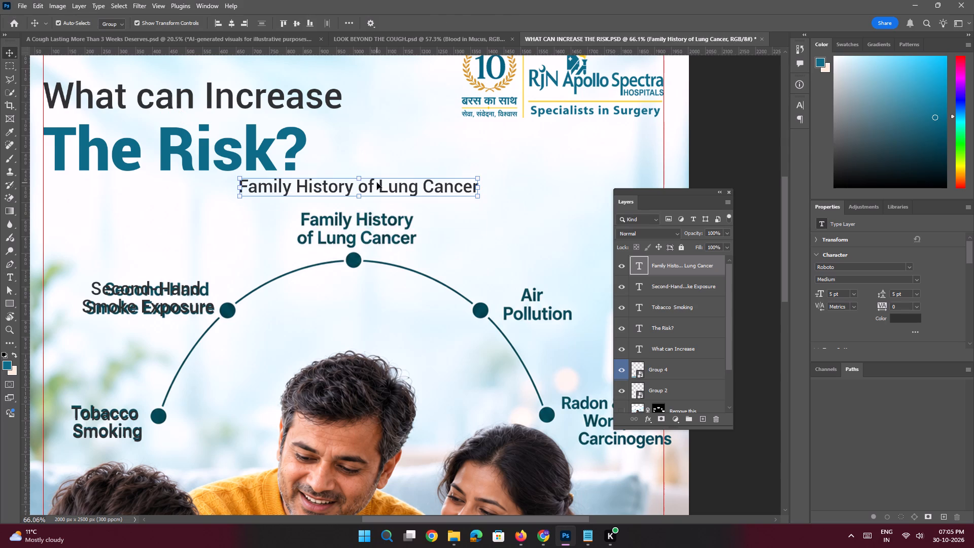
{"action": "left_click", "coordinate": [357, 183]}
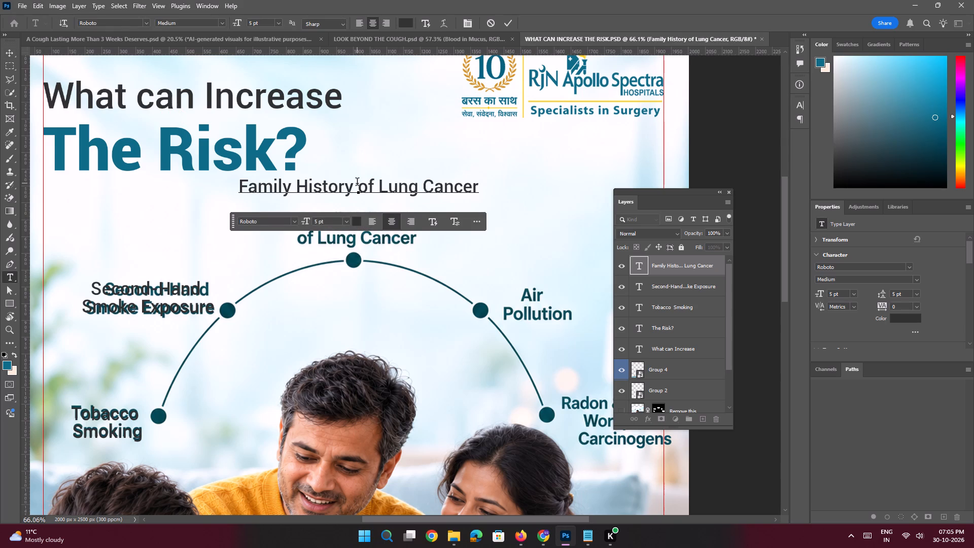
{"action": "key", "text": "Return"}
{"action": "key", "text": "Return"}
{"action": "left_click_drag", "start_coordinate": [393, 195], "coordinate": [398, 226], "text": "shift"}
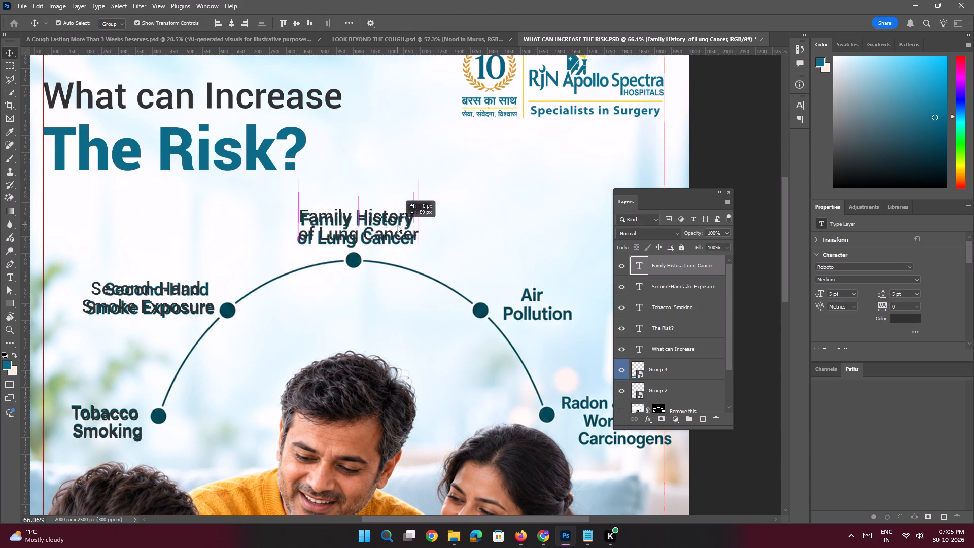
{"action": "left_click_drag", "start_coordinate": [398, 226], "coordinate": [398, 227], "text": "shift"}
Duplicate the "Family History of Lung Cancer" label onto the baked-in "Air Pollution" label and replace its text with "Air Pollution" from the notes.
{"action": "key", "text": "space"}
{"action": "key", "text": "space"}
{"action": "key", "text": "space"}
{"action": "key", "text": "space"}
{"action": "key", "text": "space"}
{"action": "key", "text": "space"}
{"action": "key", "text": "space"}
{"action": "left_click_drag", "start_coordinate": [413, 225], "coordinate": [354, 152]}
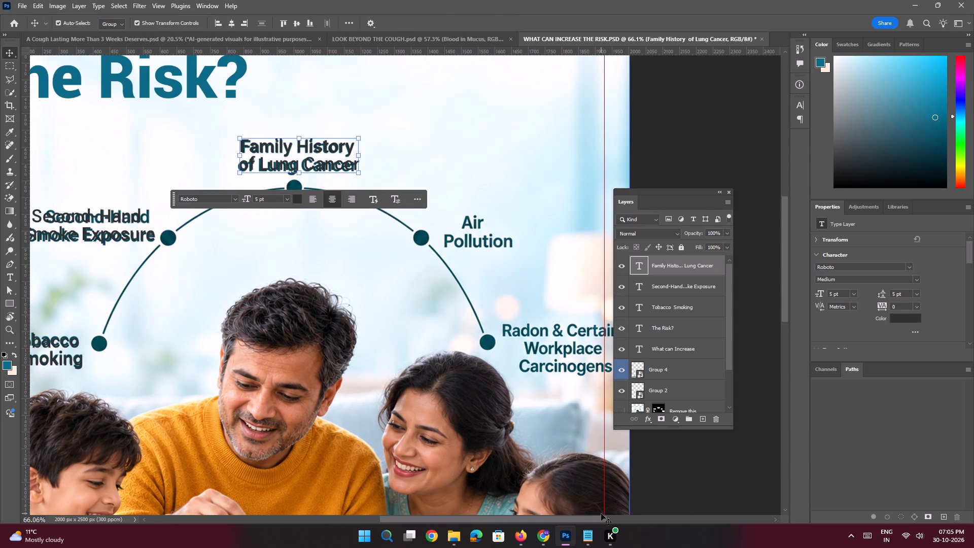
{"action": "left_click", "coordinate": [589, 533]}
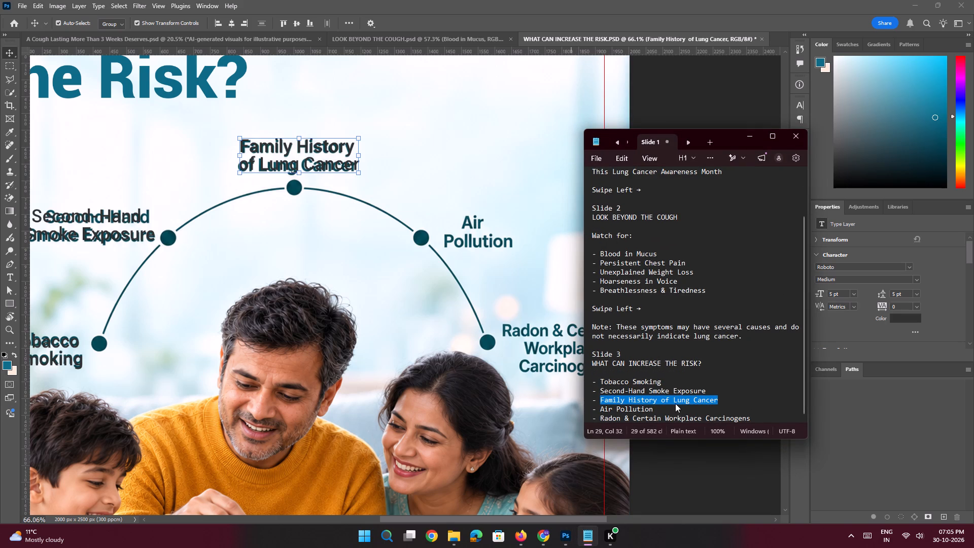
{"action": "scroll", "coordinate": [675, 403], "scroll_direction": "down", "scroll_amount": 3}
{"action": "left_click_drag", "start_coordinate": [656, 412], "coordinate": [600, 413]}
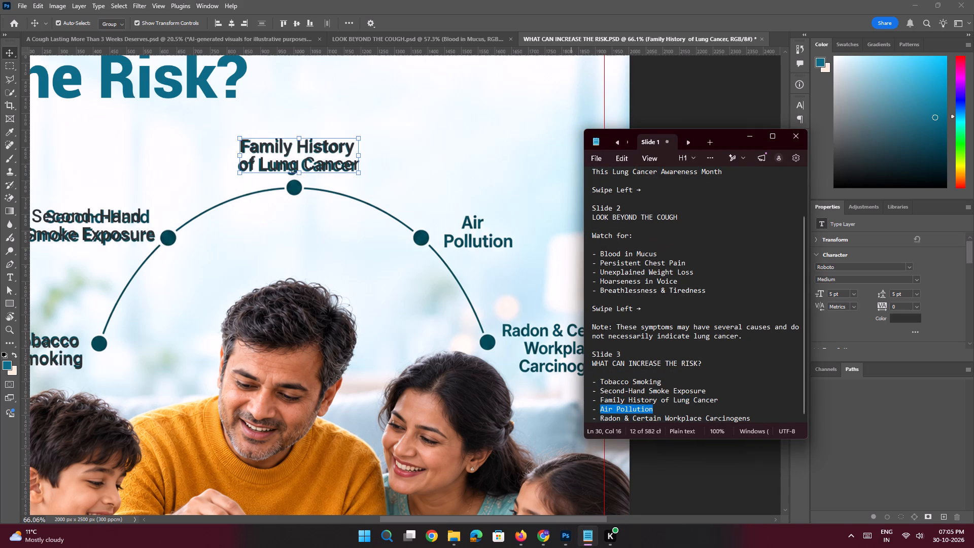
{"action": "left_click_drag", "start_coordinate": [600, 413], "coordinate": [600, 413]}
{"action": "key", "text": "ctrl+c"}
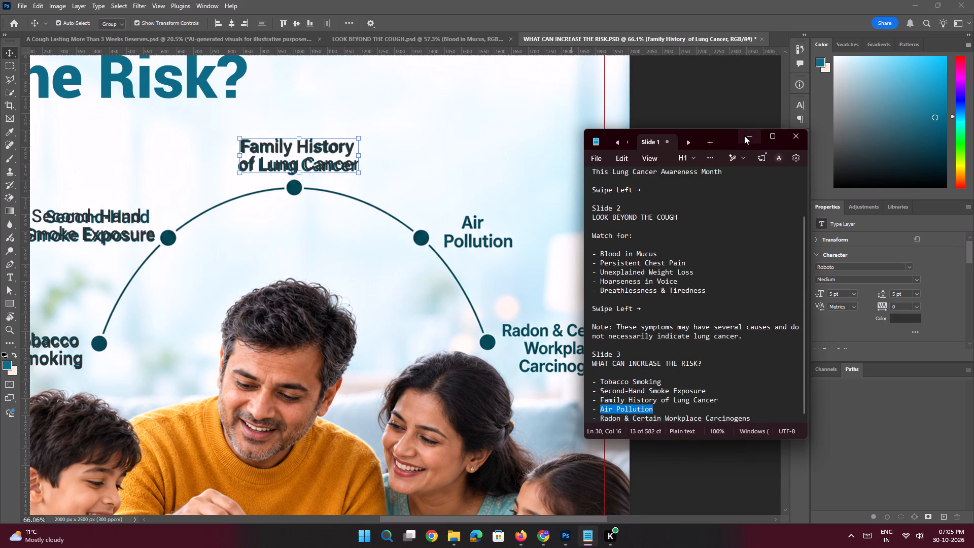
{"action": "left_click", "coordinate": [744, 135]}
{"action": "key", "text": "ctrl+j"}
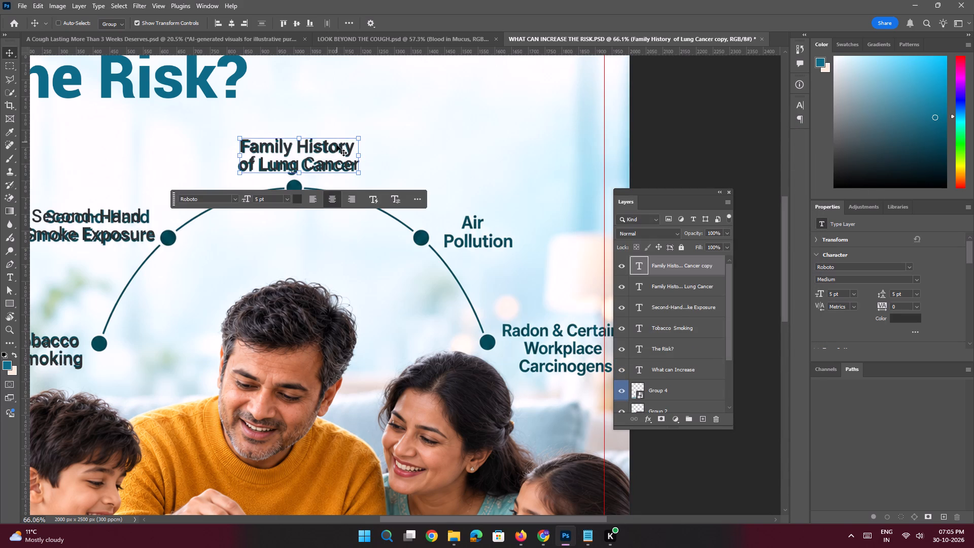
{"action": "left_click_drag", "start_coordinate": [336, 147], "coordinate": [507, 225]}
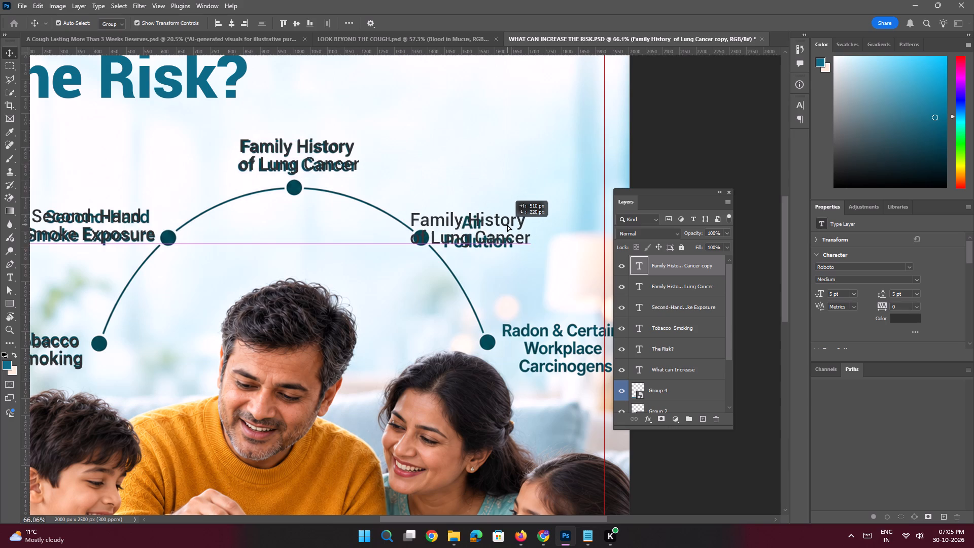
{"action": "left_click_drag", "start_coordinate": [507, 225], "coordinate": [507, 227]}
{"action": "double_click", "coordinate": [507, 227]}
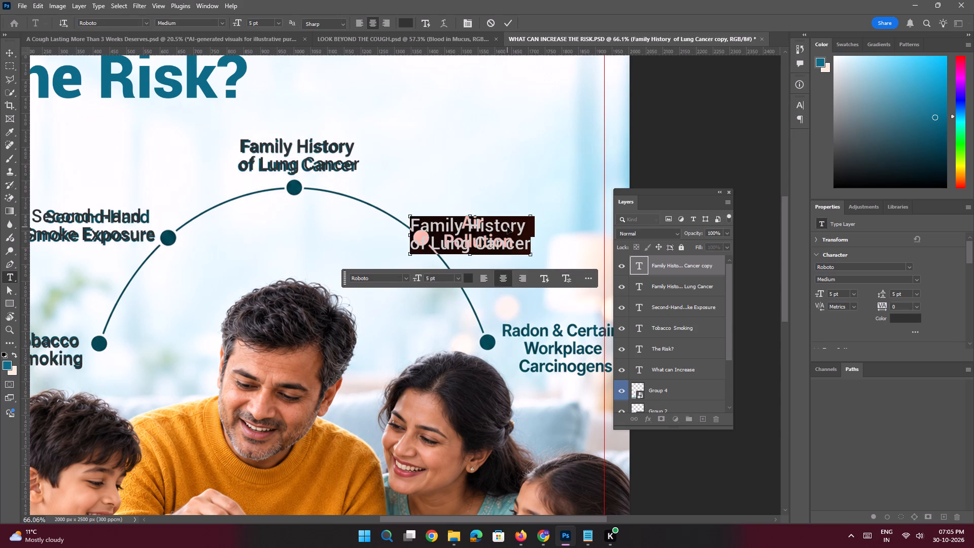
{"action": "key", "text": "ctrl+v"}
{"action": "key", "text": "Return"}
Break the new label into "Air" and "Pollution" lines and place it over the matching baked-in label.
{"action": "double_click", "coordinate": [495, 224]}
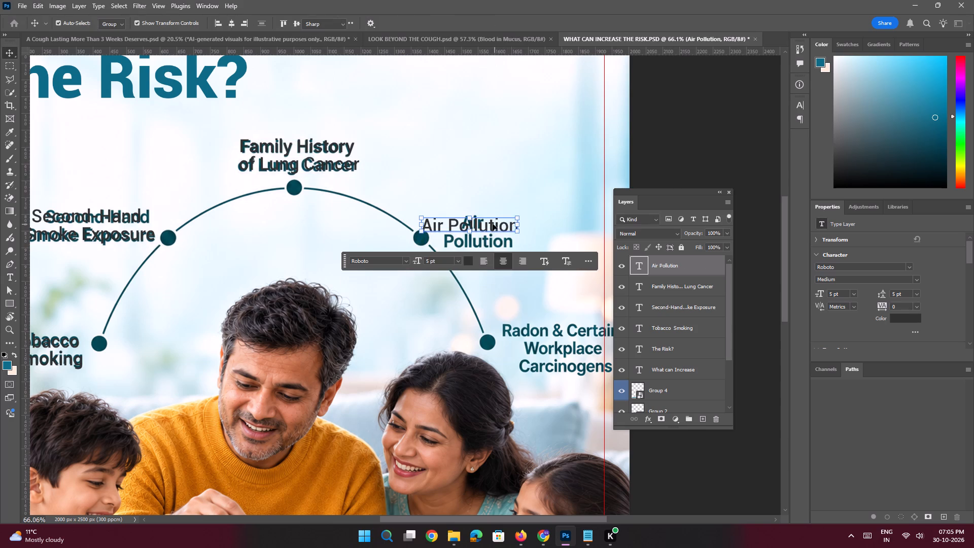
{"action": "left_click", "coordinate": [449, 223]}
{"action": "key", "text": "Return"}
{"action": "key", "text": "Return"}
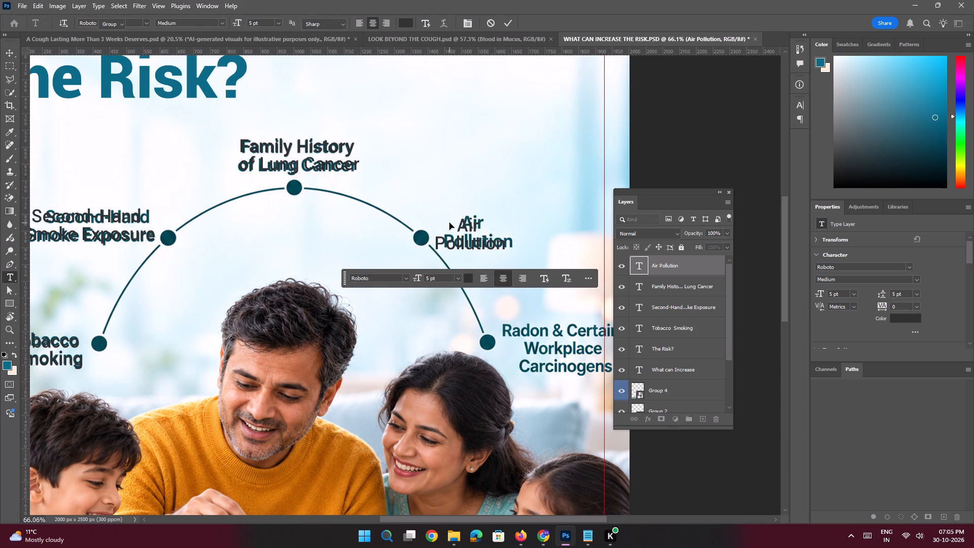
{"action": "left_click_drag", "start_coordinate": [458, 225], "coordinate": [466, 226], "text": "shift"}
Duplicate the "Air Pollution" label below the original and replace the copy's text with "Radon & Certain Workplace Carcinogens" from the notes.
{"action": "key", "text": "shift+space"}
{"action": "key", "text": "shift+space"}
{"action": "key", "text": "shift+space"}
{"action": "key", "text": "shift+space"}
{"action": "key", "text": "shift+space"}
{"action": "key", "text": "shift+space"}
{"action": "left_click_drag", "start_coordinate": [471, 229], "coordinate": [434, 161]}
{"action": "left_click", "coordinate": [583, 544]}
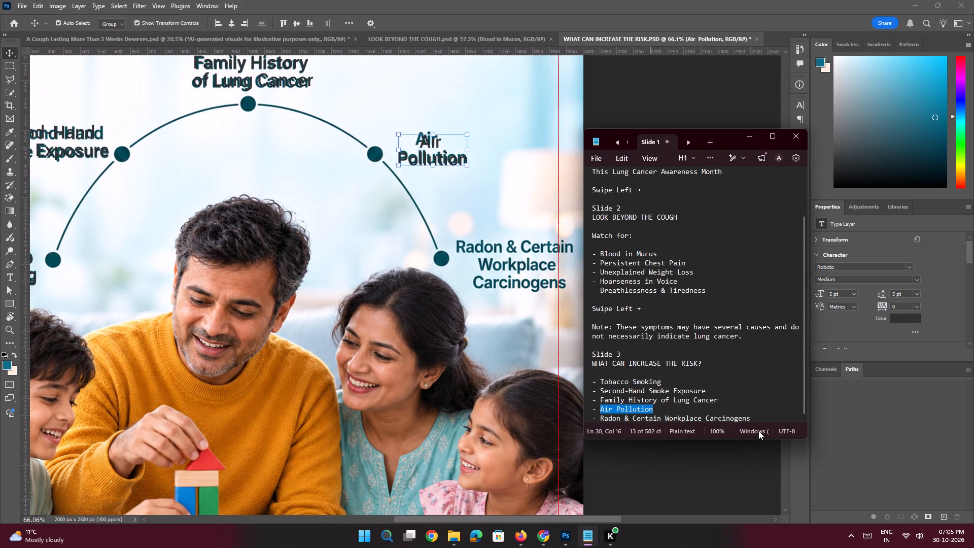
{"action": "left_click_drag", "start_coordinate": [752, 419], "coordinate": [602, 427]}
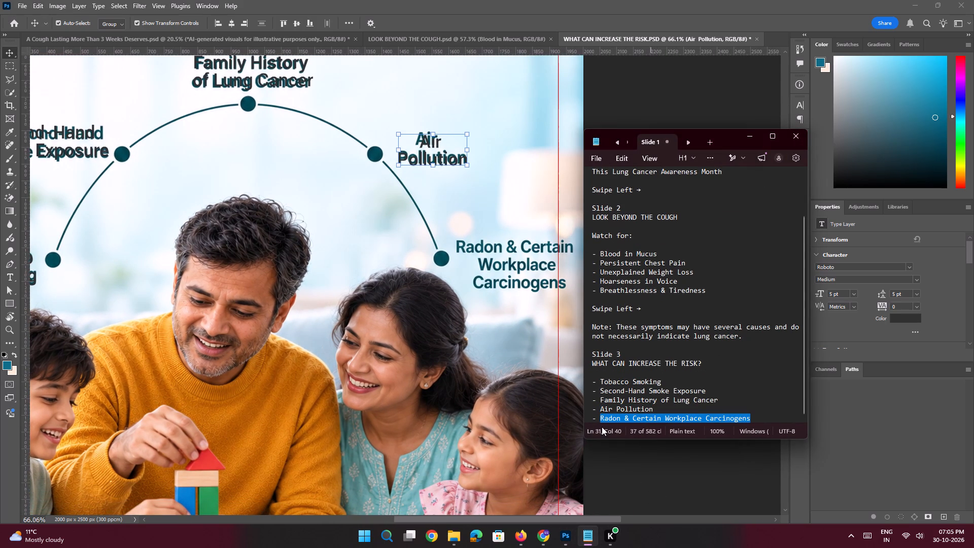
{"action": "key", "text": "ctrl+c"}
{"action": "left_click", "coordinate": [752, 142]}
{"action": "key", "text": "space"}
{"action": "key", "text": "space"}
{"action": "key", "text": "space"}
{"action": "key", "text": "space"}
{"action": "key", "text": "space"}
{"action": "key", "text": "space"}
{"action": "key", "text": "space"}
{"action": "key", "text": "space"}
{"action": "key", "text": "space"}
{"action": "key", "text": "space"}
{"action": "key", "text": "space"}
{"action": "key", "text": "space"}
{"action": "key", "text": "space"}
{"action": "key", "text": "space"}
{"action": "key", "text": "space"}
{"action": "key", "text": "space"}
{"action": "key", "text": "space"}
{"action": "key", "text": "space"}
{"action": "key", "text": "space"}
{"action": "key", "text": "space"}
{"action": "left_click_drag", "start_coordinate": [507, 154], "coordinate": [467, 143]}
{"action": "left_click_drag", "start_coordinate": [349, 139], "coordinate": [353, 167], "text": "alt+shift"}
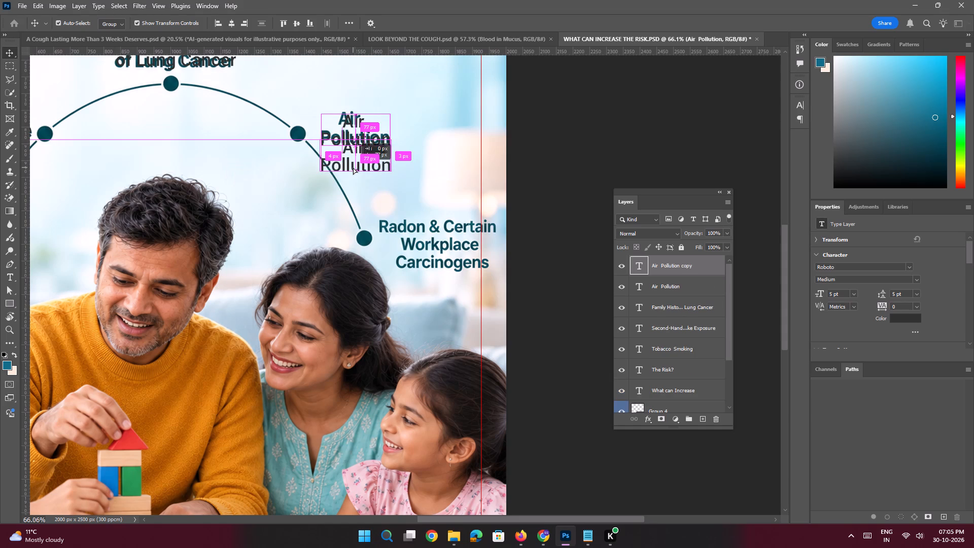
{"action": "left_click_drag", "start_coordinate": [353, 167], "coordinate": [300, 207], "text": "alt+shift"}
{"action": "double_click", "coordinate": [300, 207]}
{"action": "key", "text": "ctrl+v"}
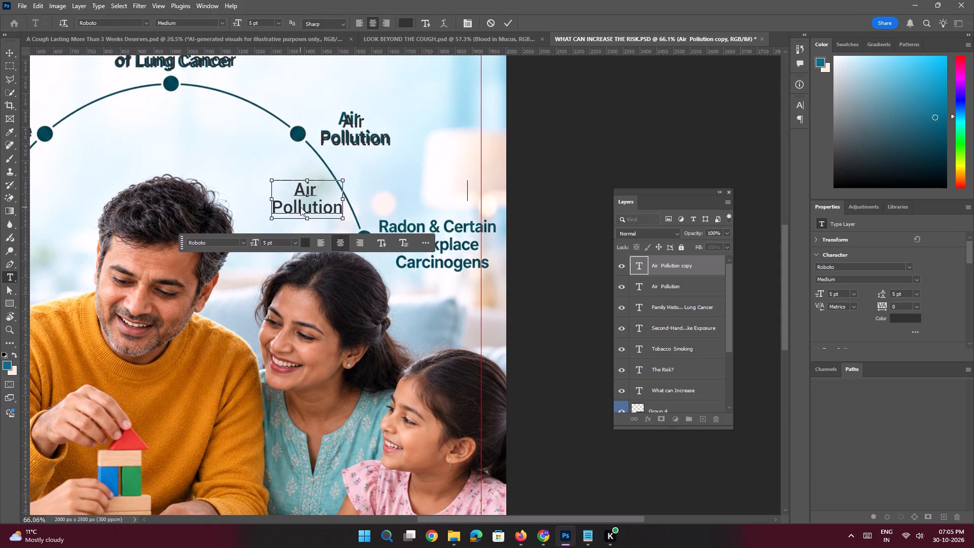
{"action": "key", "text": "Return"}
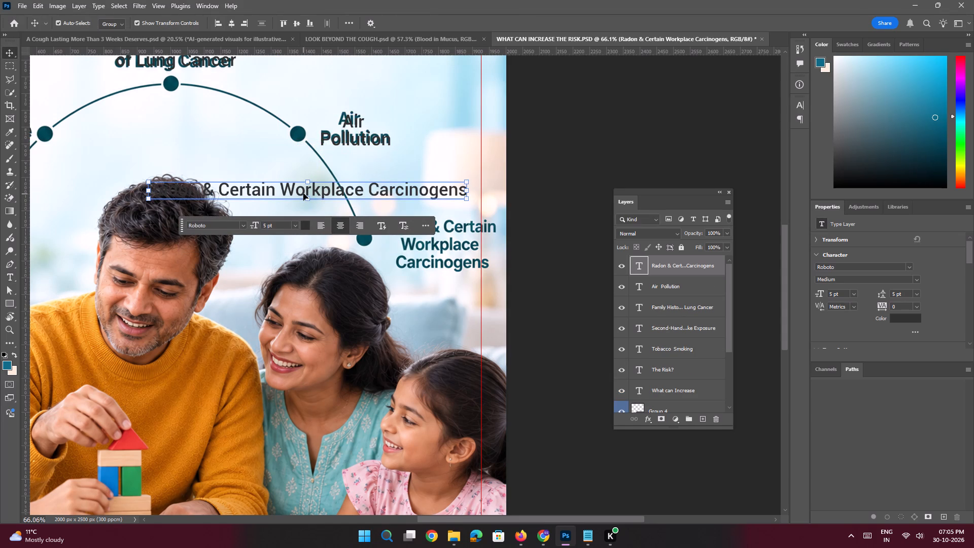
Break the new label into "Radon & Certain", "Workplace" and "Carcinogens" lines and place it over the matching baked-in label.
{"action": "double_click", "coordinate": [303, 193]}
{"action": "left_click", "coordinate": [281, 185]}
{"action": "key", "text": "Return"}
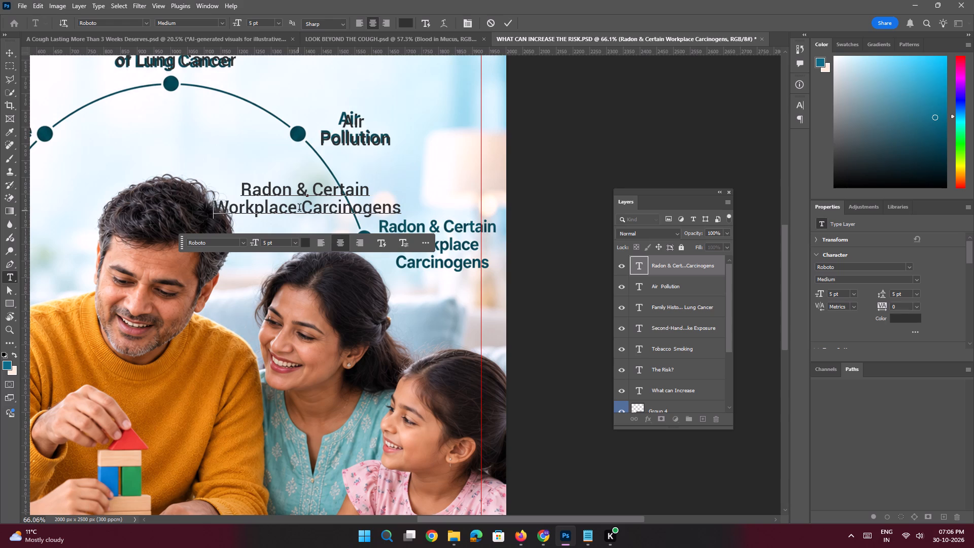
{"action": "left_click", "coordinate": [301, 206]}
{"action": "key", "text": "Return"}
{"action": "key", "text": "Return"}
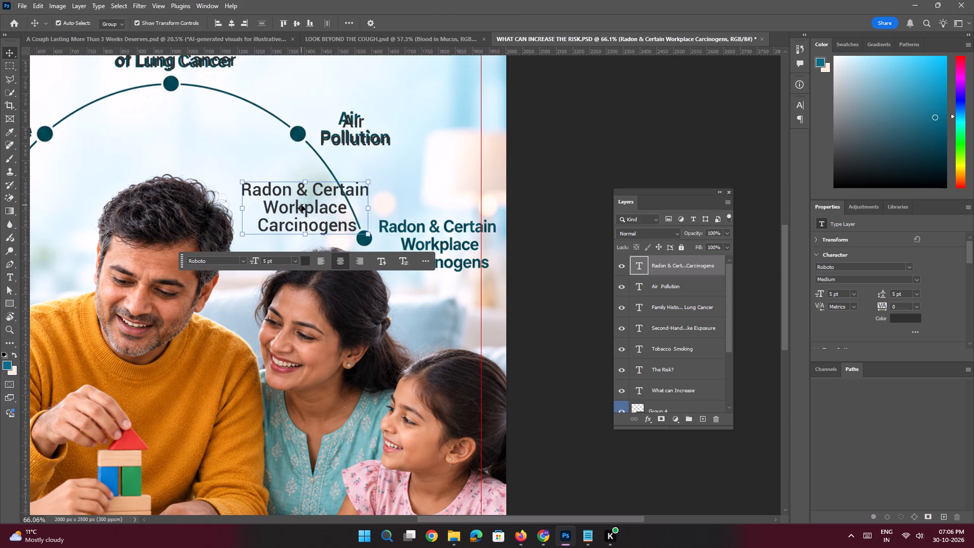
{"action": "left_click_drag", "start_coordinate": [301, 205], "coordinate": [438, 242]}
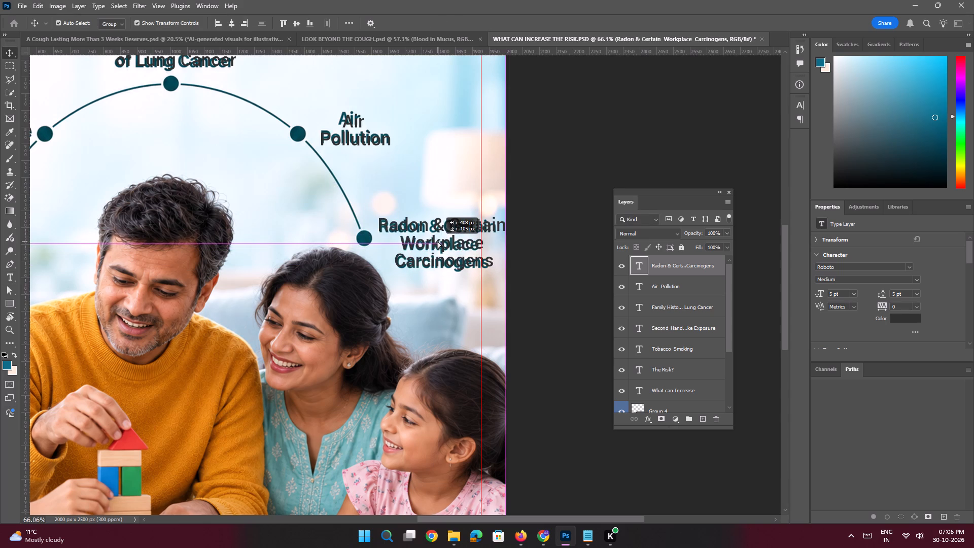
{"action": "left_click_drag", "start_coordinate": [438, 242], "coordinate": [436, 242]}
Show the "Remove this" layer so it covers the baked-in labels, and check the rebuilt text around the arc.
{"action": "scroll", "coordinate": [674, 340], "scroll_direction": "down", "scroll_amount": 2}
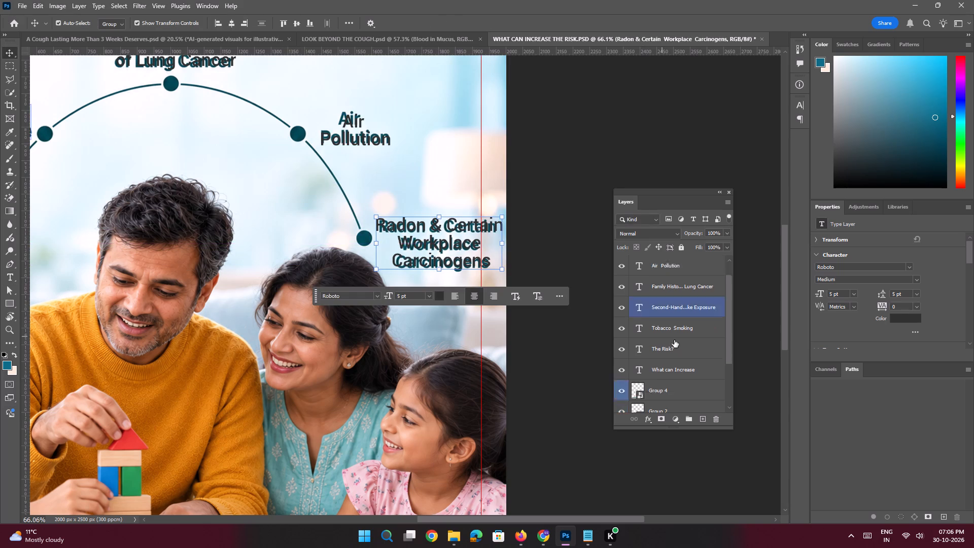
{"action": "scroll", "coordinate": [674, 340], "scroll_direction": "down", "scroll_amount": 7}
{"action": "left_click", "coordinate": [623, 364]}
{"action": "key", "text": "space"}
{"action": "left_click_drag", "start_coordinate": [431, 234], "coordinate": [388, 217], "text": "ctrl"}
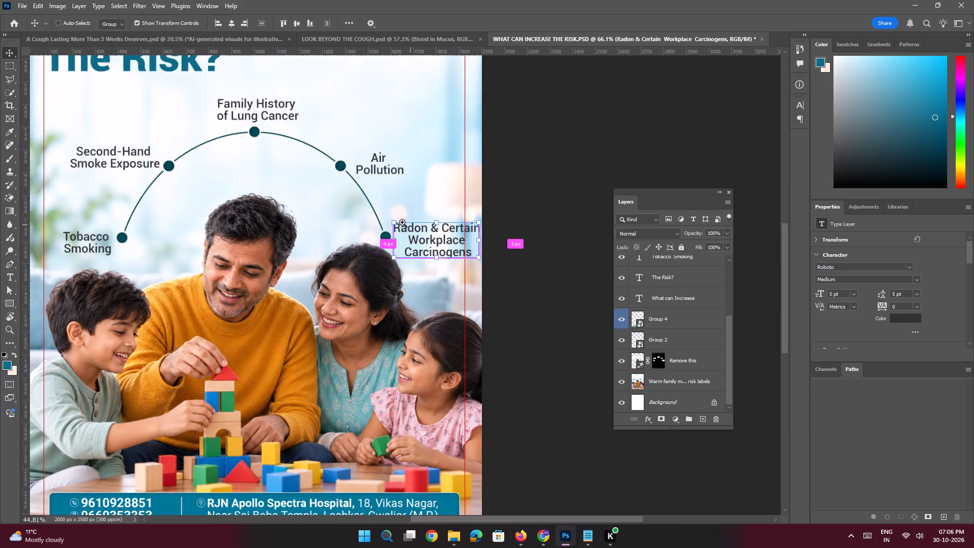
{"action": "left_click_drag", "start_coordinate": [380, 195], "coordinate": [393, 198]}
Deselect the label and save the "WHAT CAN INCREASE THE RISK" document.
{"action": "left_click", "coordinate": [541, 159]}
{"action": "key", "text": "ctrl+s"}
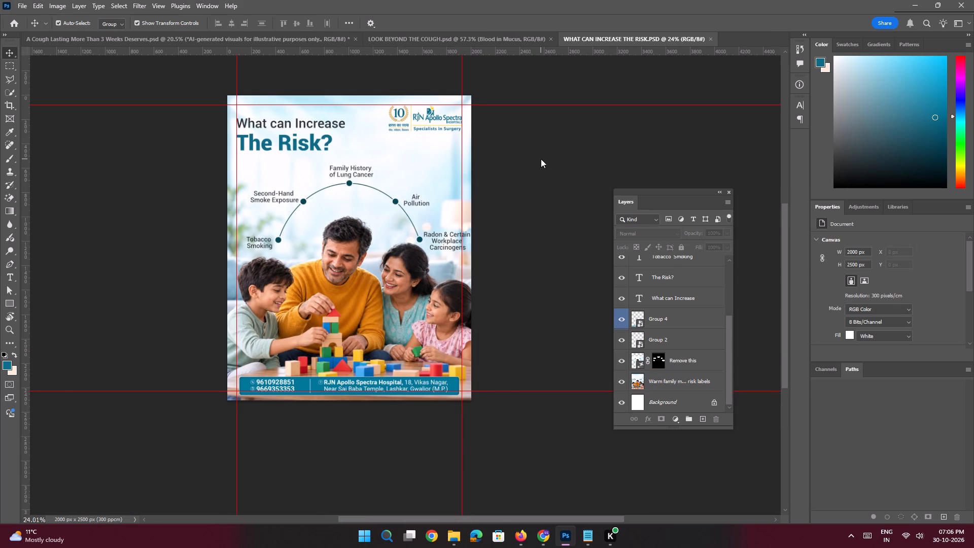
In the "A Cough Lasting More Than 3 Weeks Deserves" document, try to start Export As, and save the document.
{"action": "left_click", "coordinate": [414, 42]}
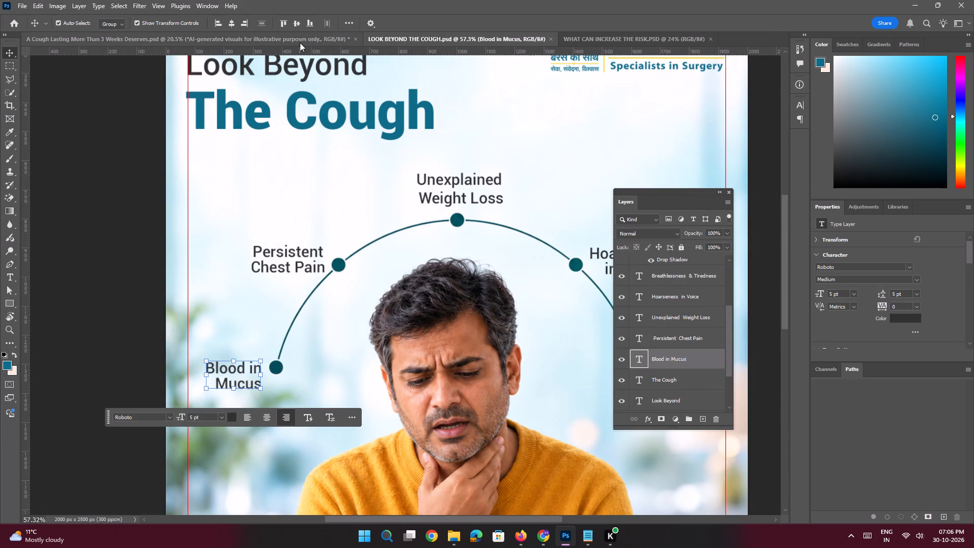
{"action": "left_click", "coordinate": [300, 43]}
{"action": "key", "text": "ctrl+alt+shift+w"}
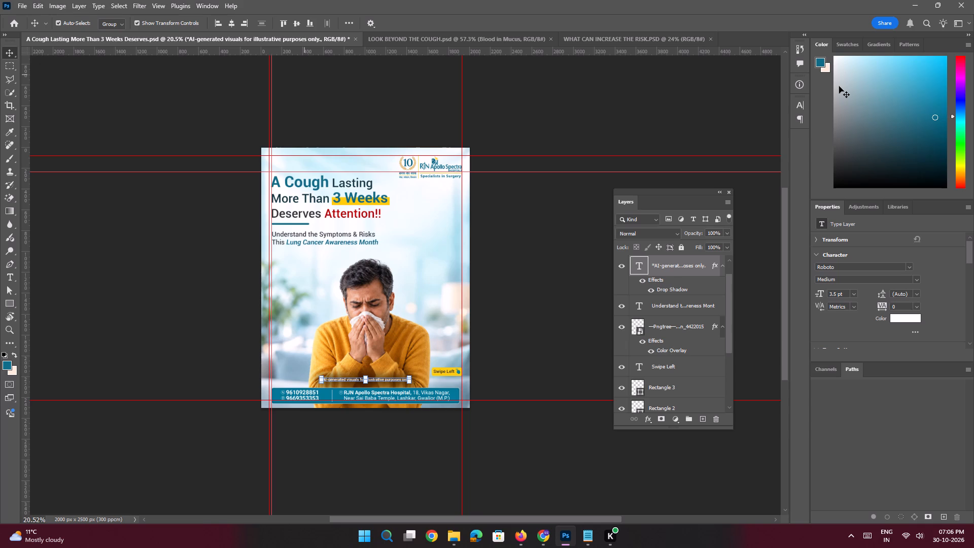
{"action": "key", "text": "ctrl+s"}
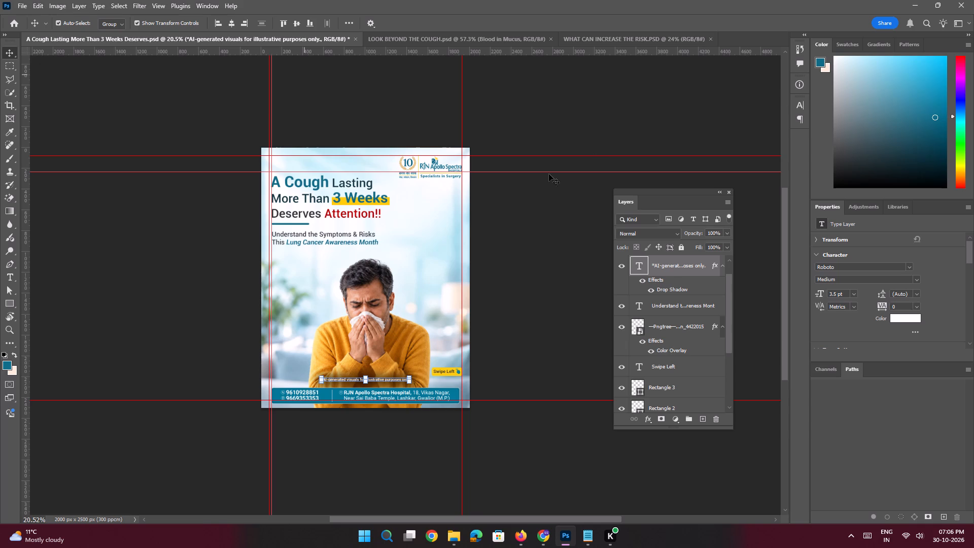
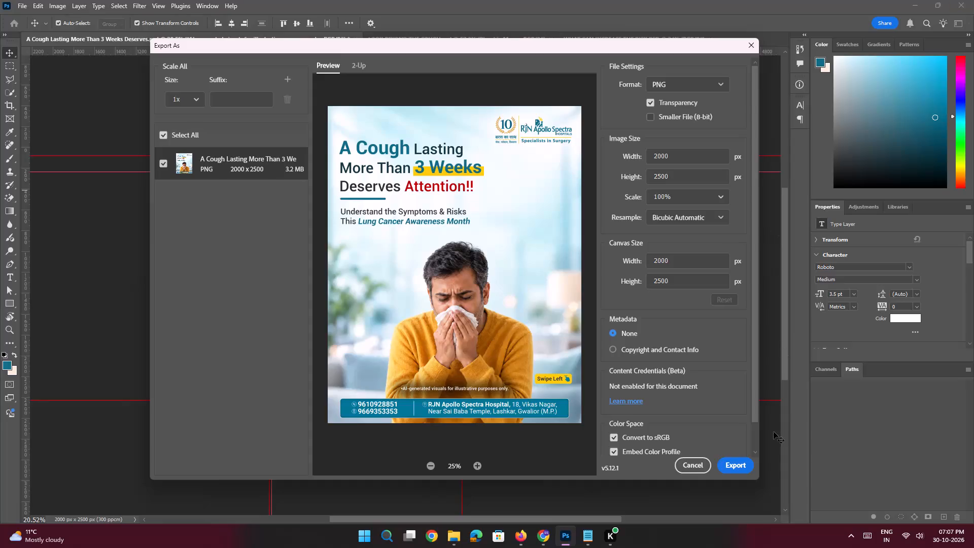
Export the "A Cough Lasting More Than 3 Weeks Deserves" slide as a 2000 x 2500 px PNG in the "verma bus travel" folder, and save the document.
{"action": "left_click", "coordinate": [736, 466]}
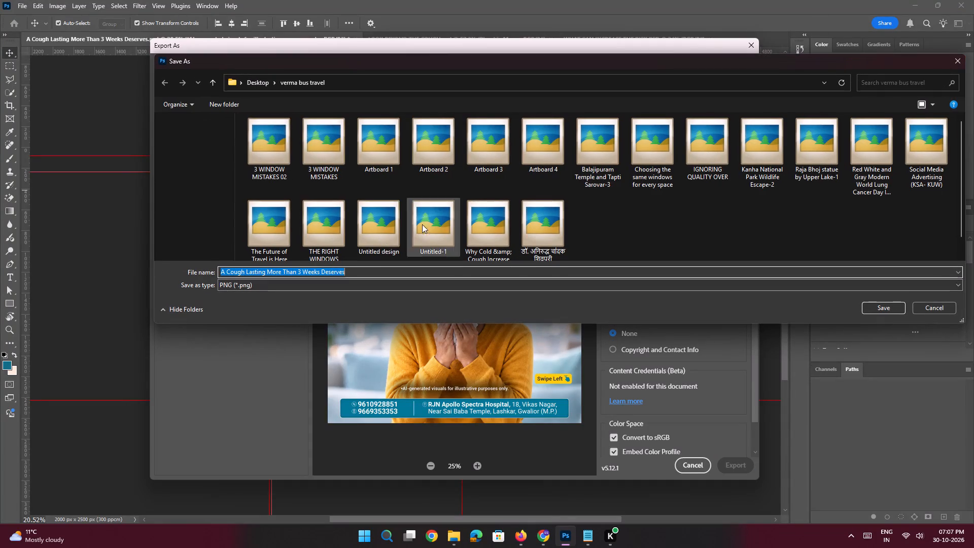
{"action": "left_click", "coordinate": [868, 308]}
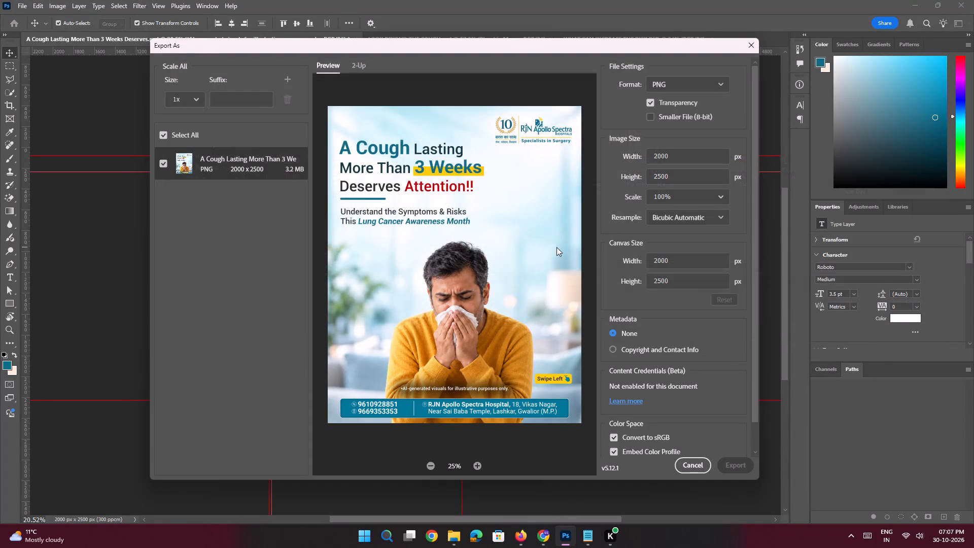
{"action": "key", "text": "ctrl+s"}
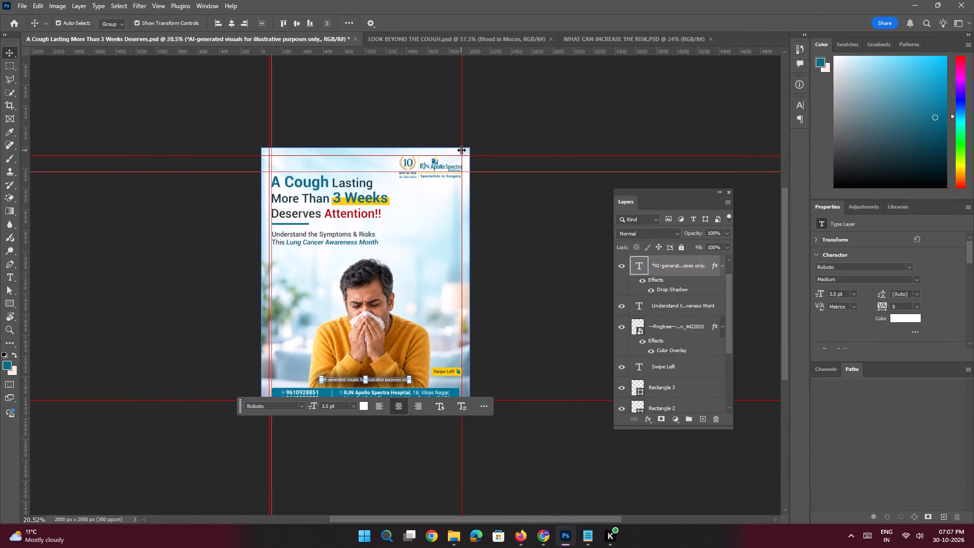
Export the "LOOK BEYOND THE COUGH" slide as a 2000 x 2500 px PNG under its existing name, and save the document.
{"action": "left_click", "coordinate": [398, 42]}
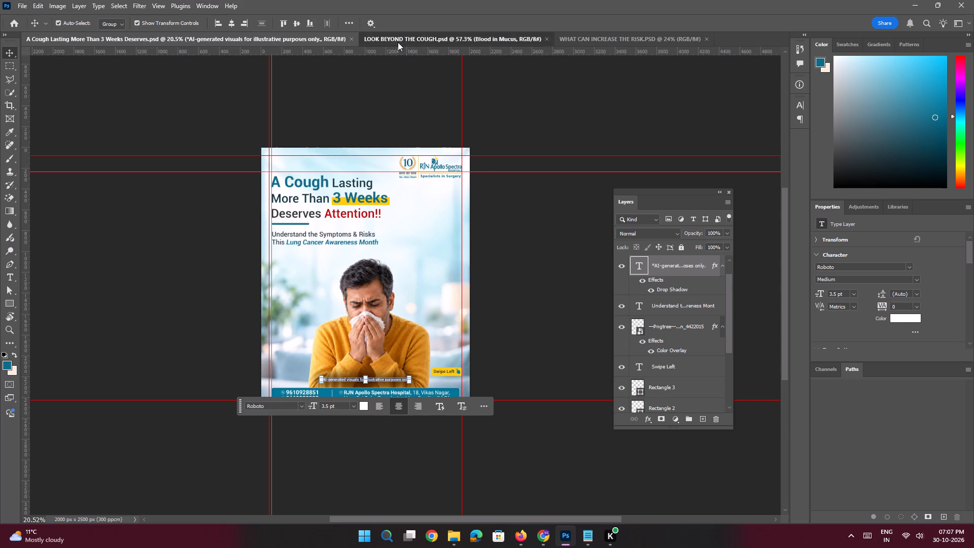
{"action": "key", "text": "ctrl+alt+shift+w"}
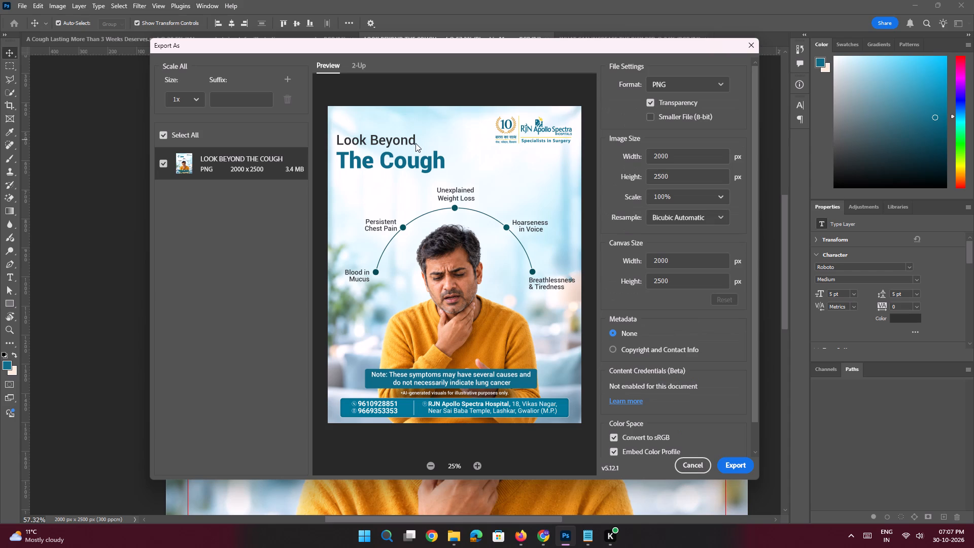
{"action": "left_click", "coordinate": [731, 467]}
{"action": "left_click", "coordinate": [890, 306]}
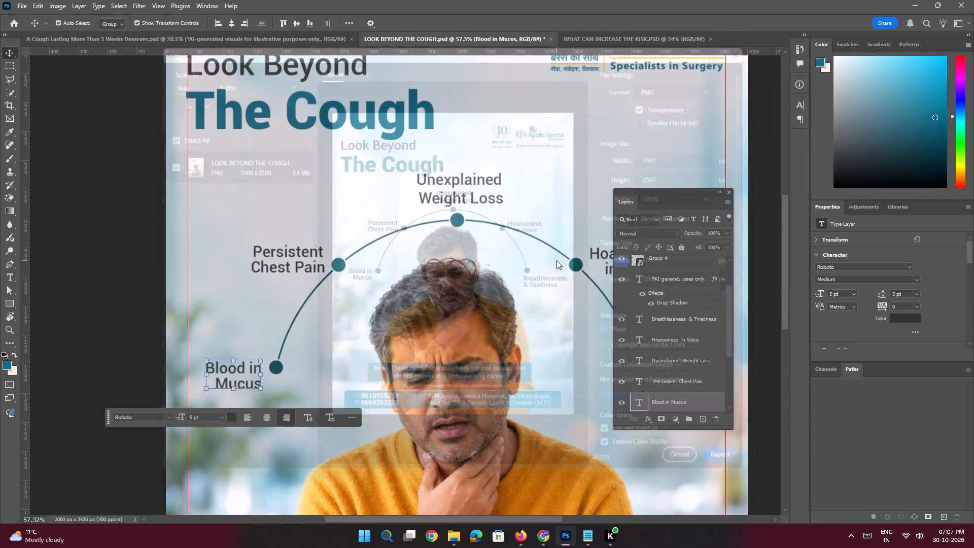
{"action": "key", "text": "ctrl+s"}
Export the "WHAT CAN INCREASE THE RISK" slide as a 2000 x 2500 px PNG under its existing name.
{"action": "left_click", "coordinate": [592, 40]}
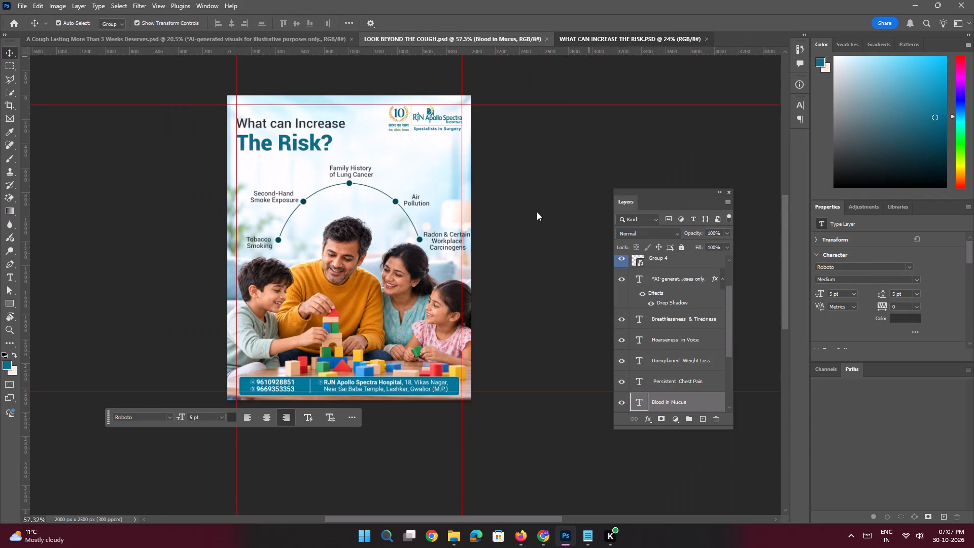
{"action": "key", "text": "ctrl+alt+shift+w"}
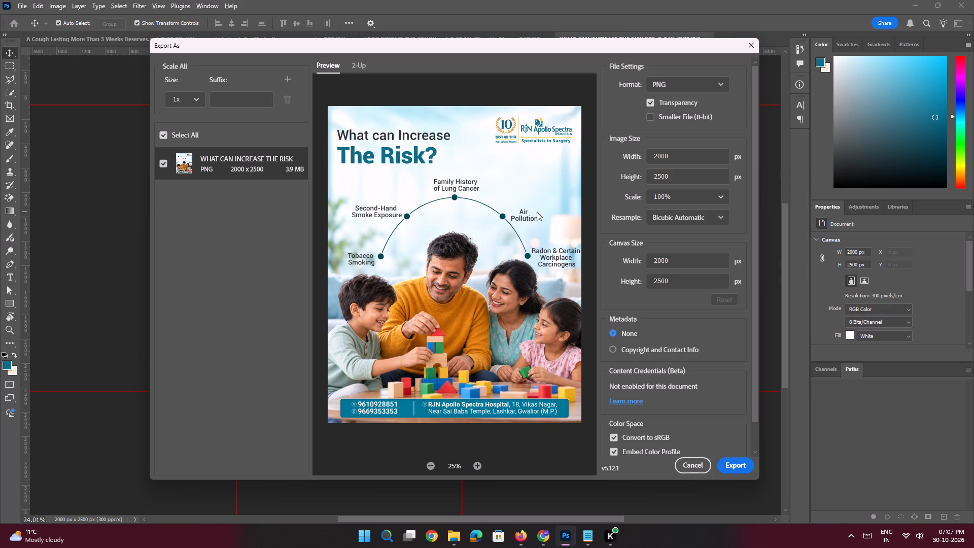
{"action": "left_click", "coordinate": [734, 466]}
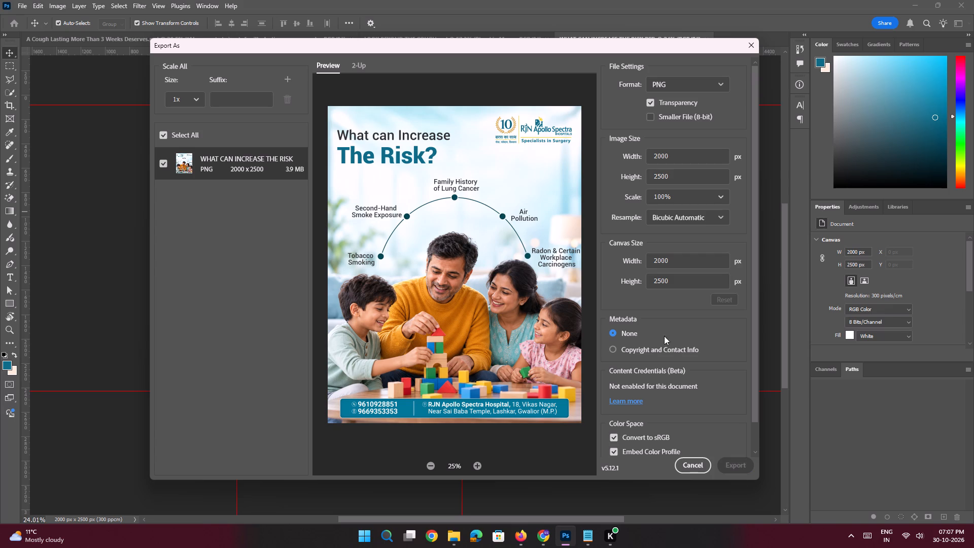
{"action": "left_click", "coordinate": [872, 309]}
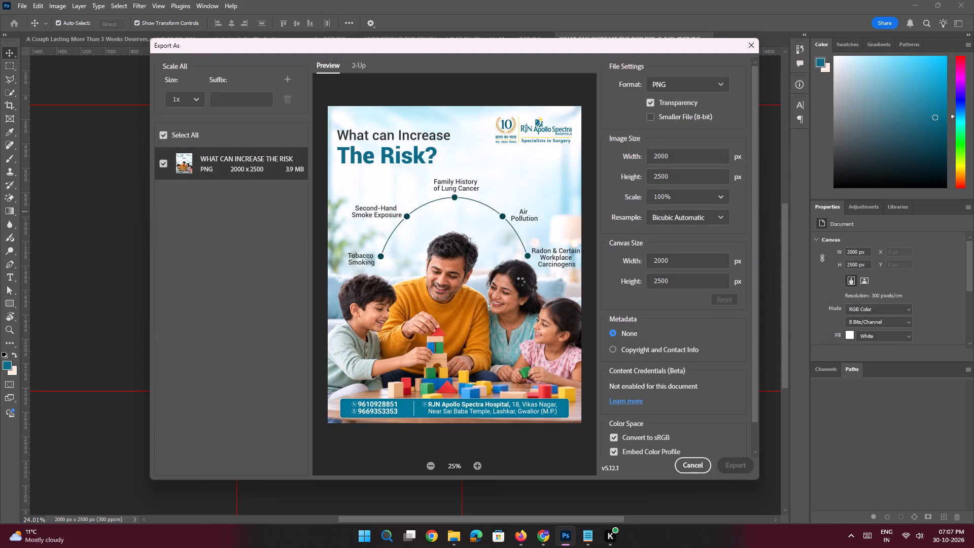
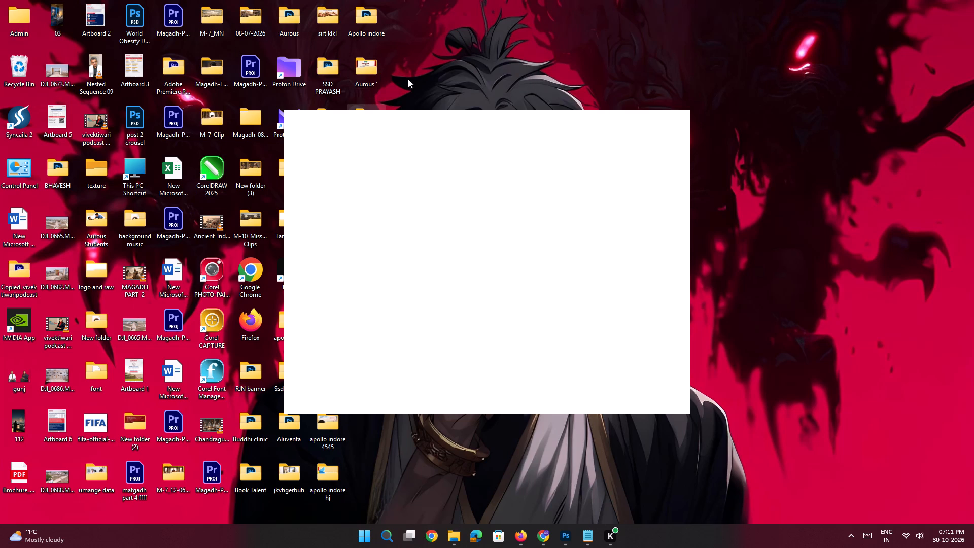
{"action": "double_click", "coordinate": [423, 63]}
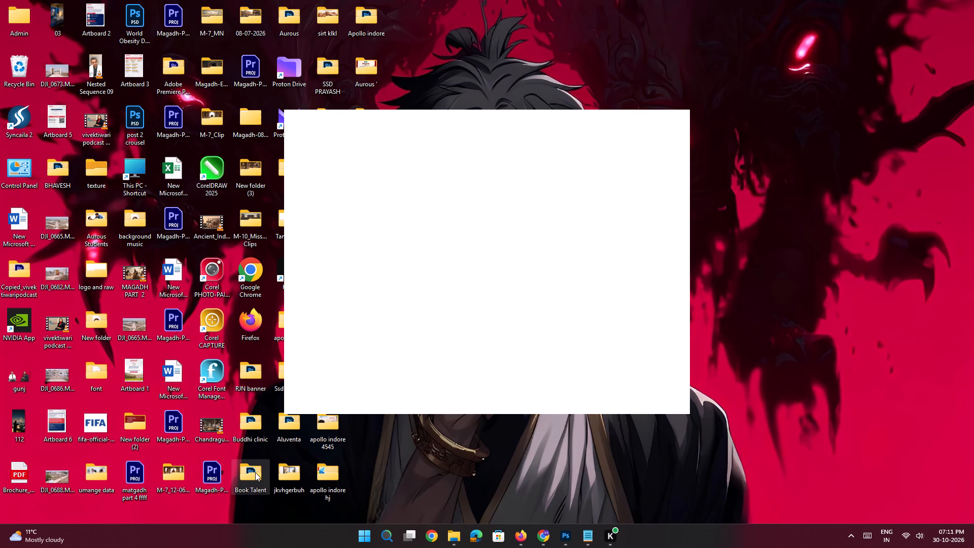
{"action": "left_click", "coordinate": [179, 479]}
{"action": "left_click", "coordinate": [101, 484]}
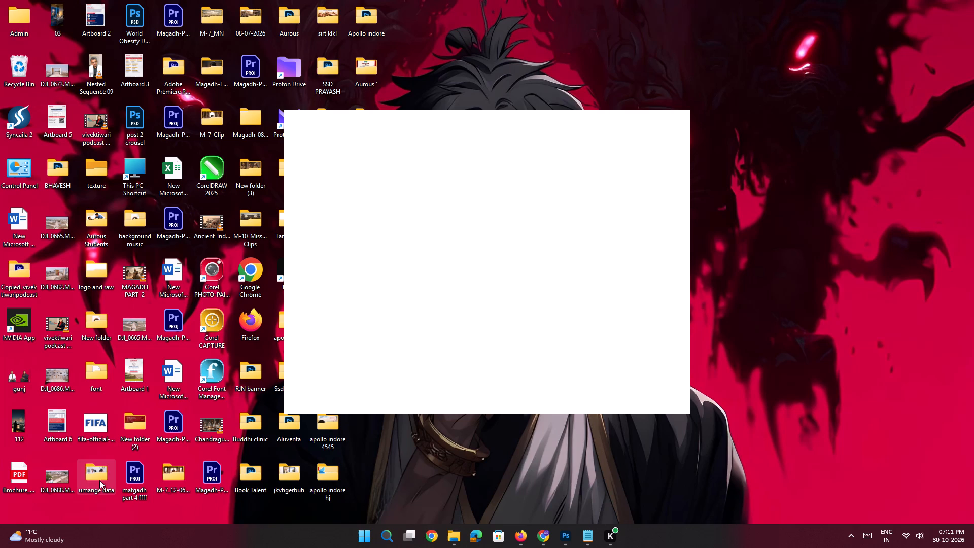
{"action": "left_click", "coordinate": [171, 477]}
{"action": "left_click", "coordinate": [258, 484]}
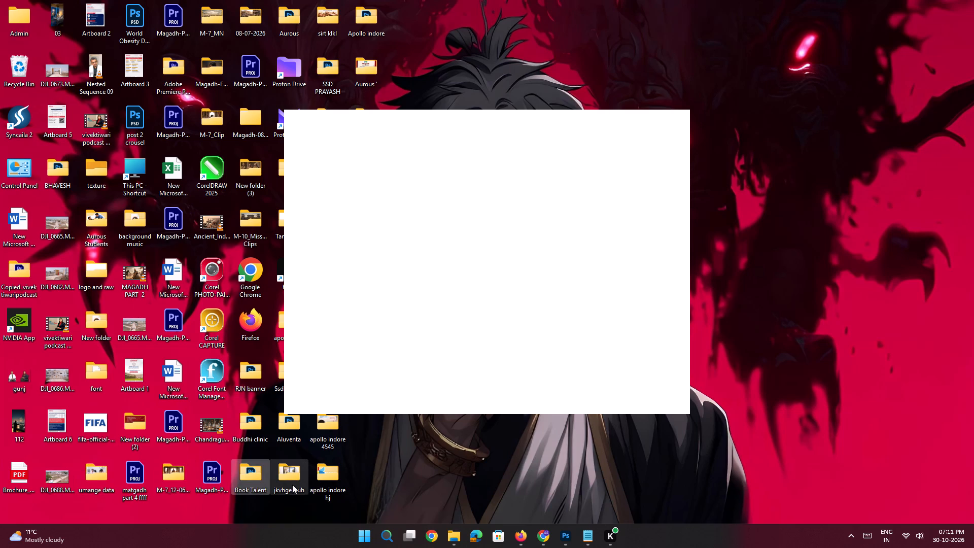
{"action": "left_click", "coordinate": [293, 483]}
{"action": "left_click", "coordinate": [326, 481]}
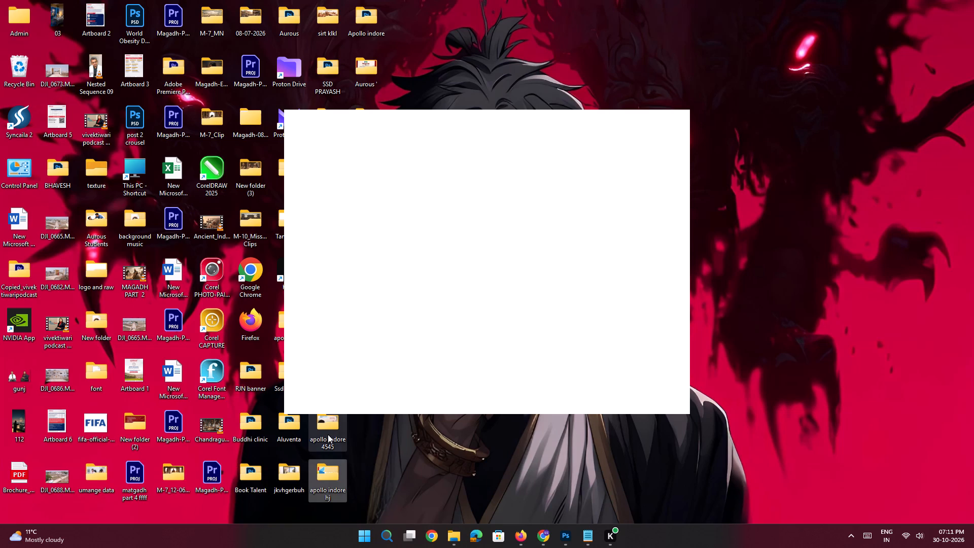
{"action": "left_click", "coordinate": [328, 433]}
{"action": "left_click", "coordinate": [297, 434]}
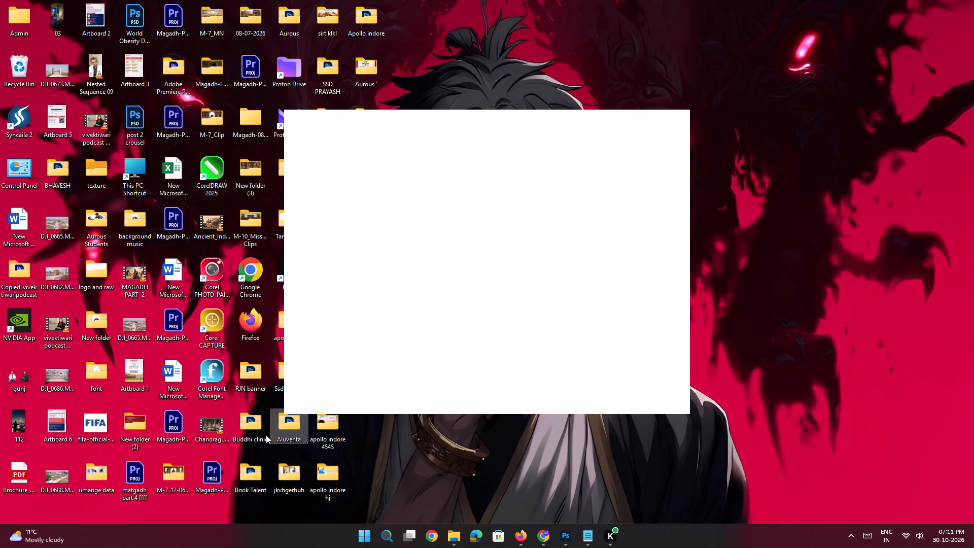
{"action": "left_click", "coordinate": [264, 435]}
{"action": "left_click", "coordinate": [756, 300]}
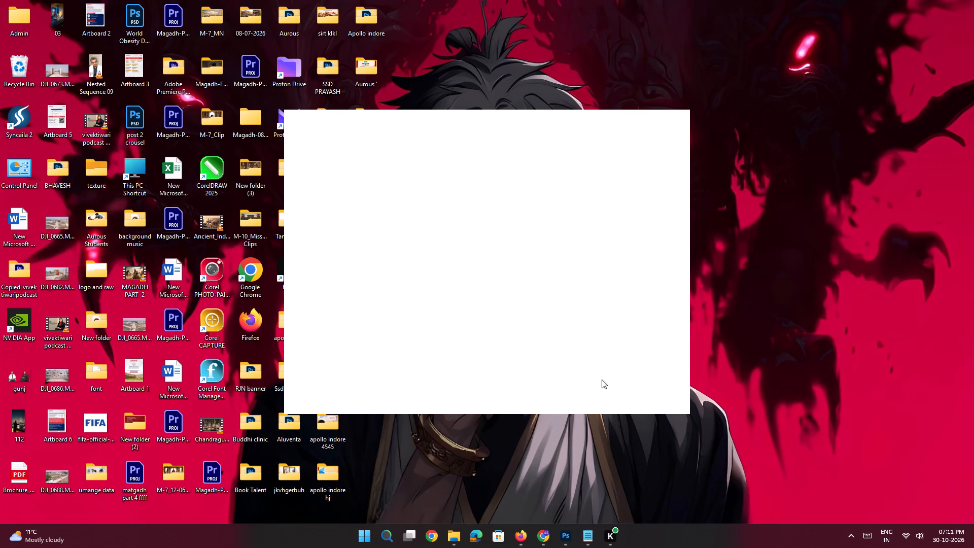
Switch from the desktop back to Photoshop, where the "WHAT CAN INCREASE THE RISK" document is open.
{"action": "left_click", "coordinate": [567, 538]}
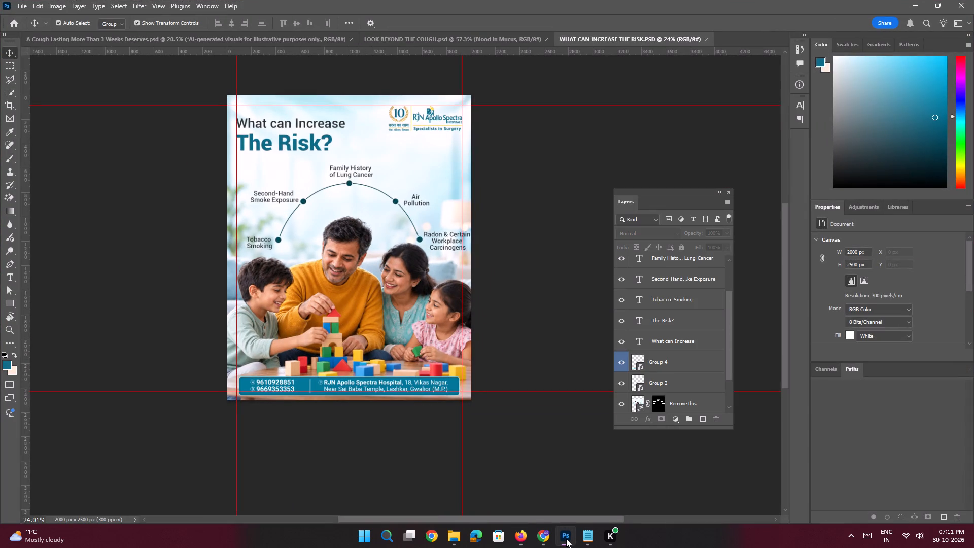
{"action": "left_click", "coordinate": [566, 539]}
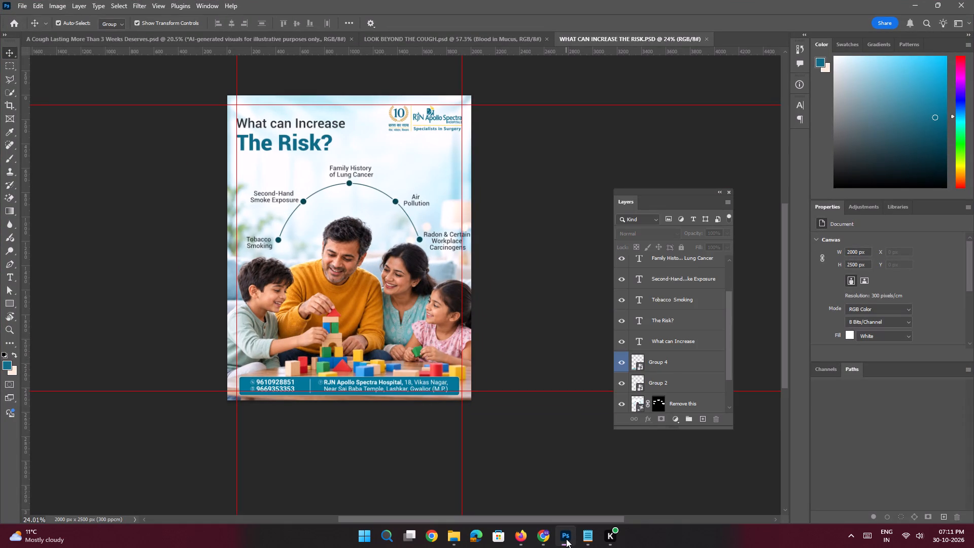
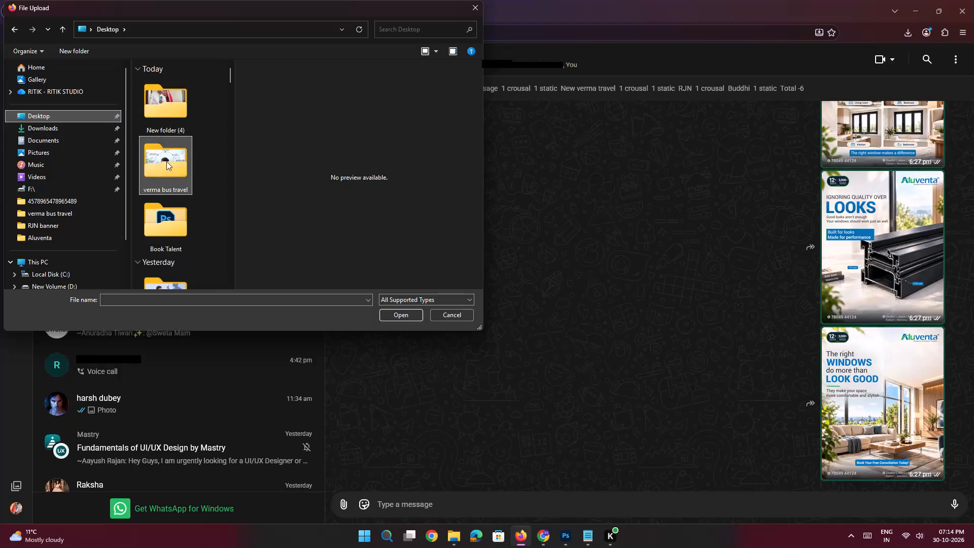
In the "verma bus travel" folder, select the "A Cough Lasting More Than 3 Weeks Deserves" and "LOOK BEYOND THE COUGH" images for upload to the chat.
{"action": "double_click", "coordinate": [166, 177]}
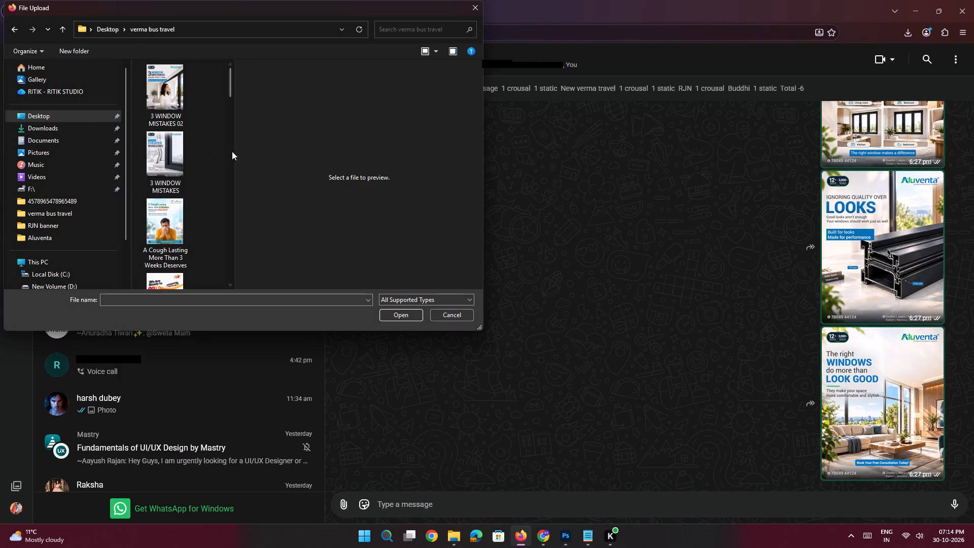
{"action": "left_click_drag", "start_coordinate": [235, 156], "coordinate": [578, 154]}
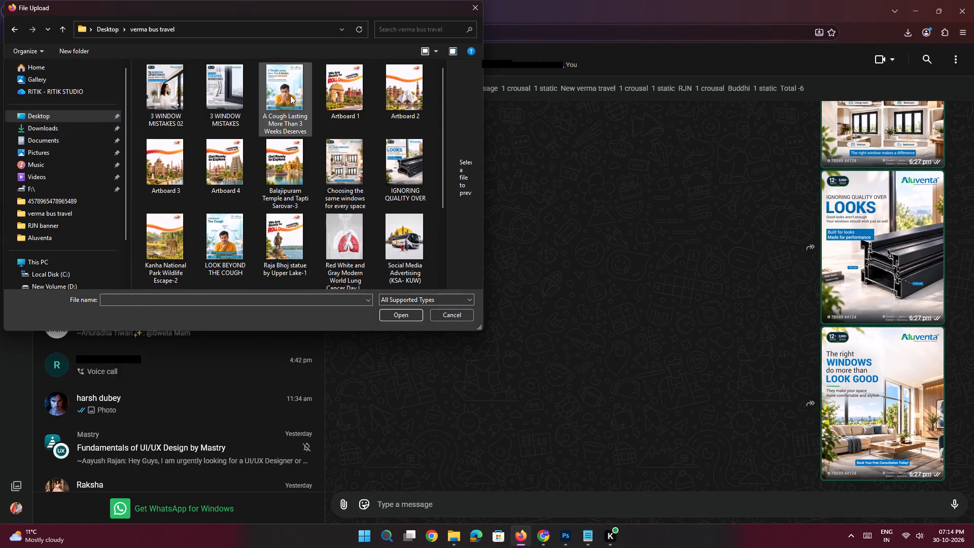
{"action": "left_click", "coordinate": [290, 95]}
{"action": "left_click", "coordinate": [223, 243], "text": "ctrl"}
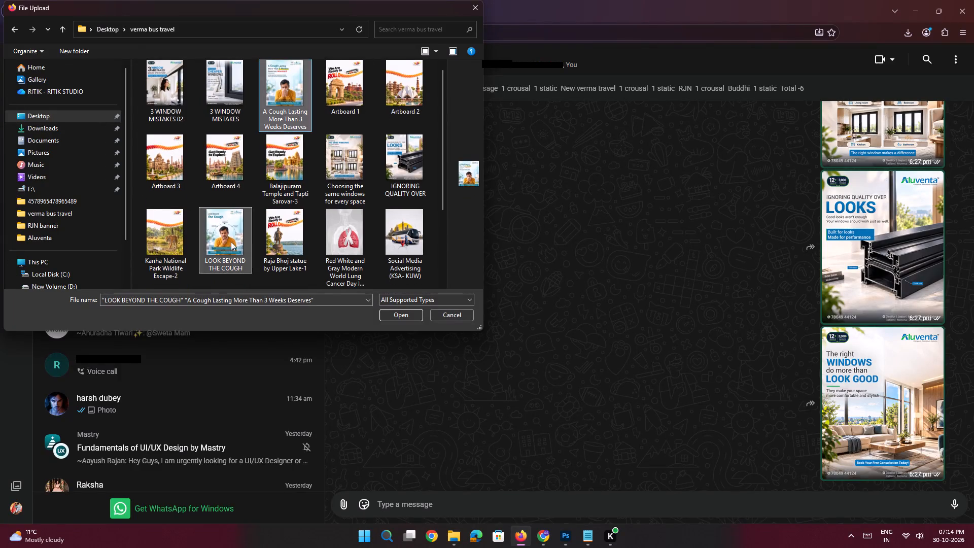
{"action": "scroll", "coordinate": [409, 189], "scroll_direction": "down", "scroll_amount": 2}
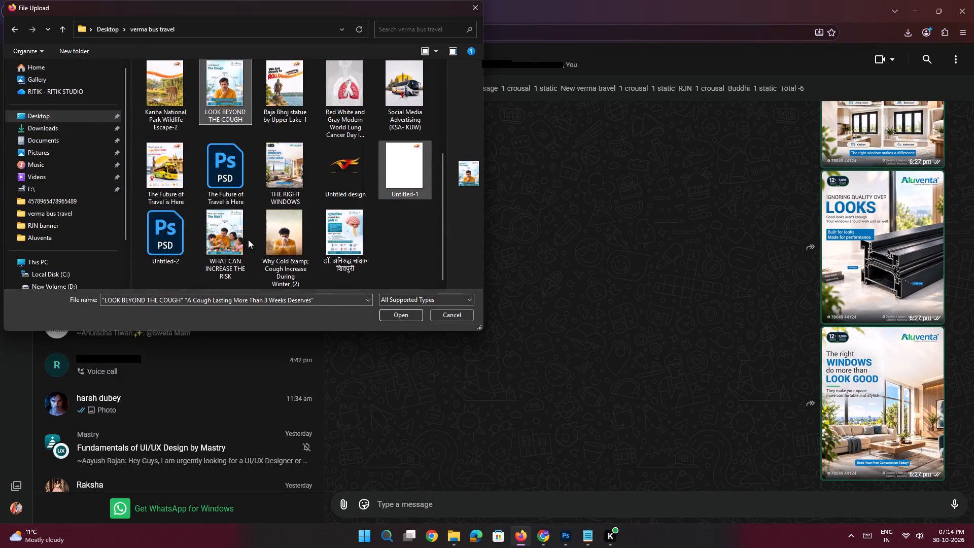